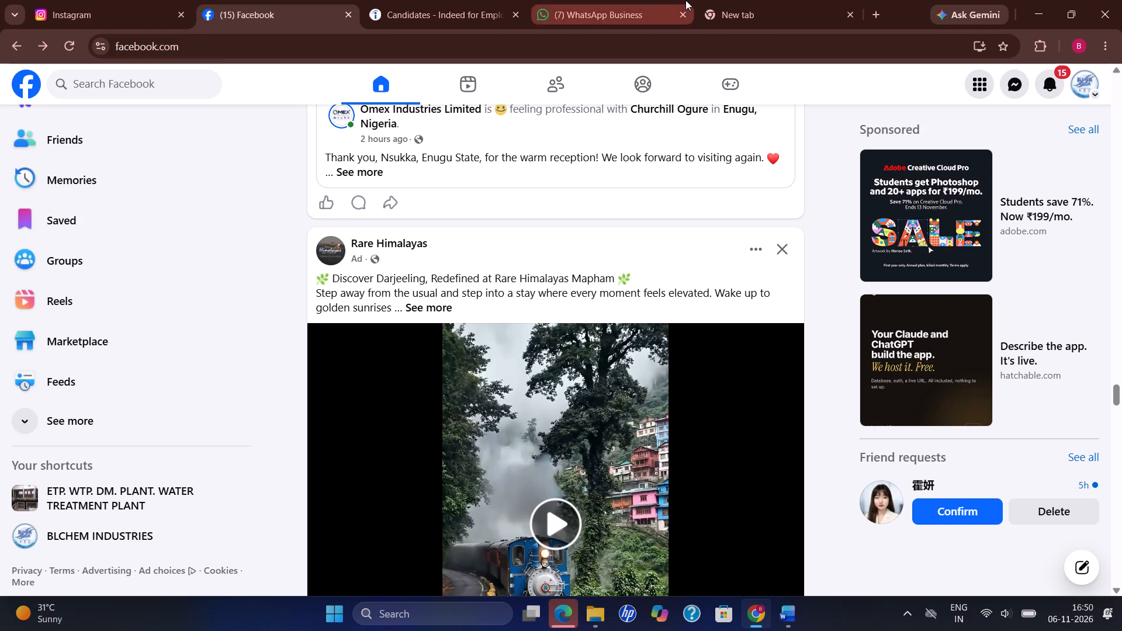
Open the Pinterest home page in the empty browser tab.
{"action": "left_click", "coordinate": [715, 0]}
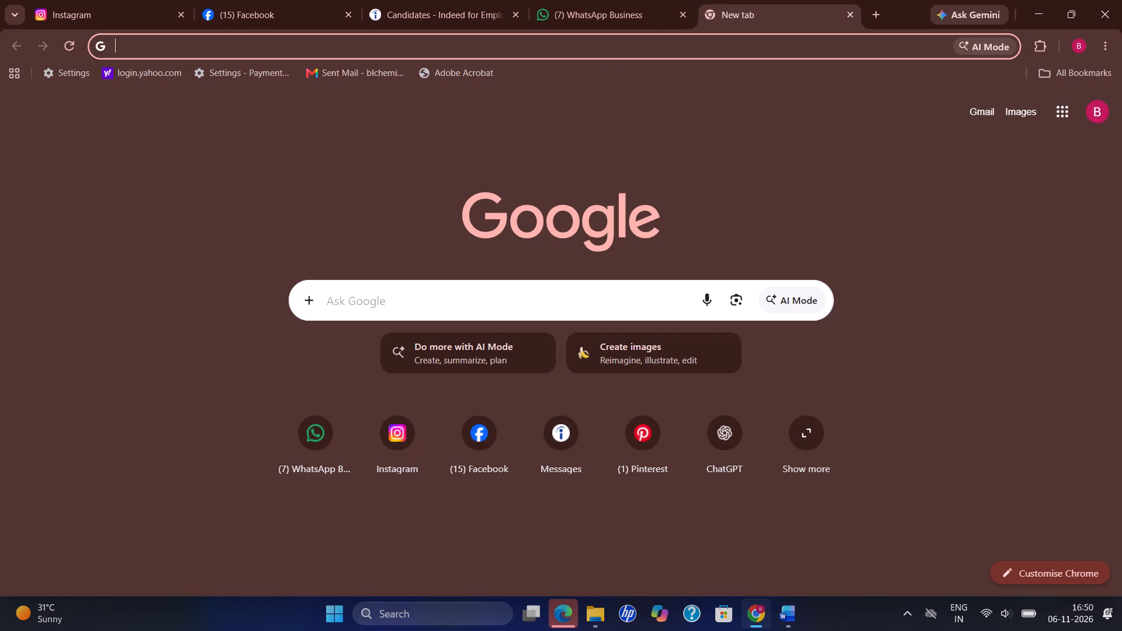
{"action": "left_click", "coordinate": [607, 43]}
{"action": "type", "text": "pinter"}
{"action": "left_click", "coordinate": [483, 80]}
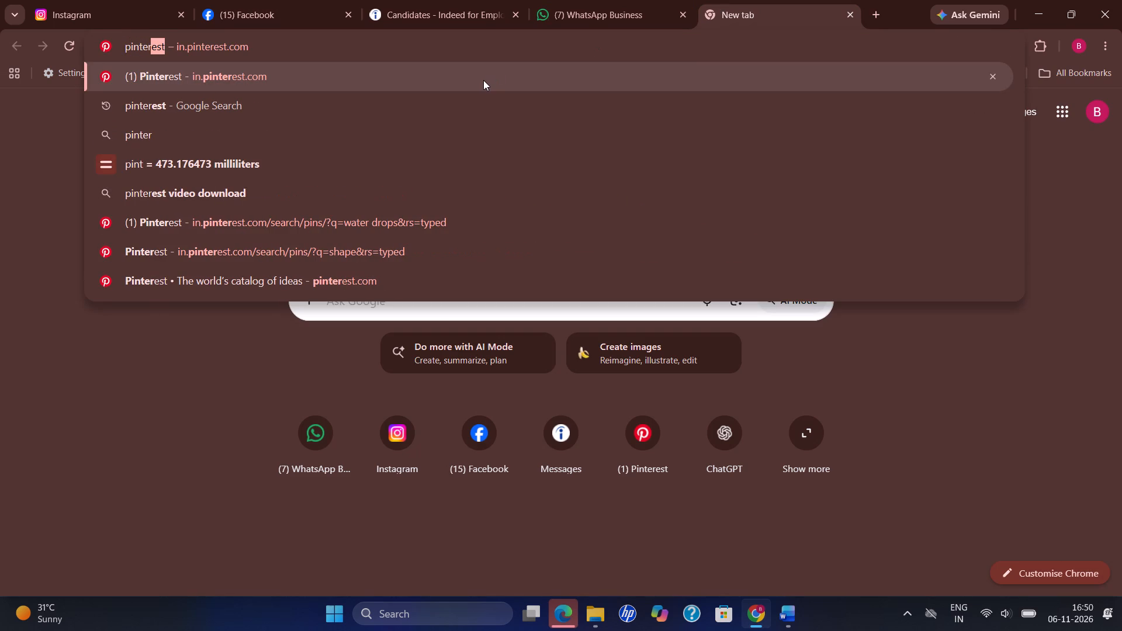
Start a Pinterest search for Diwali post designs by entering "diwali po" as the search text.
{"action": "double_click", "coordinate": [261, 102]}
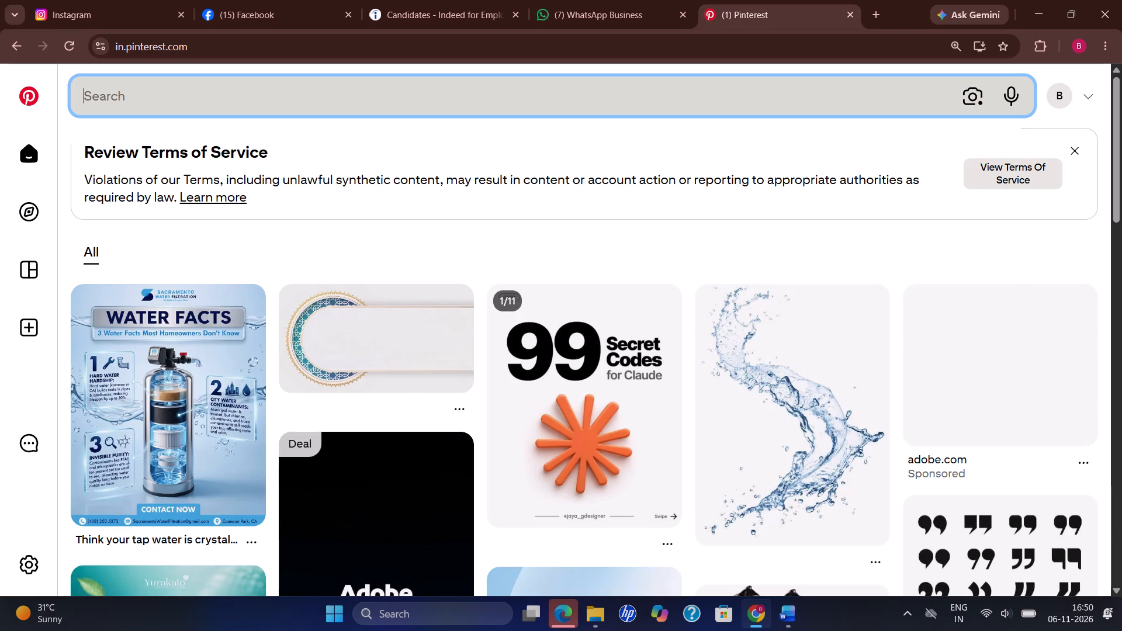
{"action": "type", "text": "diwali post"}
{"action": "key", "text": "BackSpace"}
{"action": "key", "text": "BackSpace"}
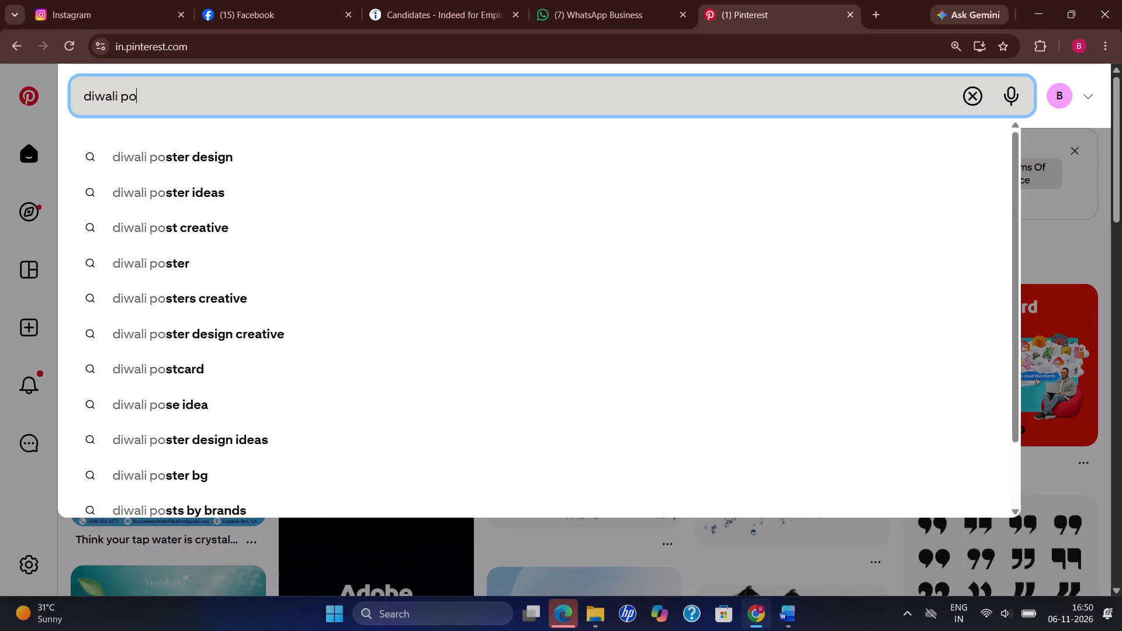
Search Pinterest for "diwali creative post".
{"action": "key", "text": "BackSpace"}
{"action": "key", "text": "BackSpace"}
{"action": "type", "text": "creative post"}
{"action": "key", "text": "Return"}
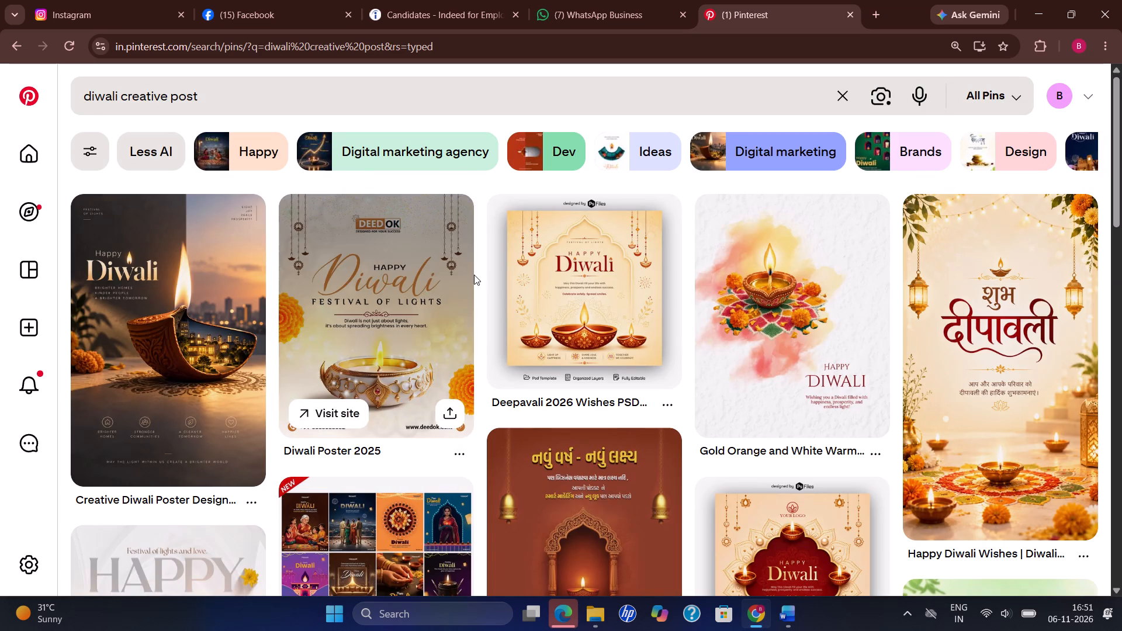
Browse the Diwali creative post pins to compare poster layouts and styles for a suitable design reference.
{"action": "scroll", "coordinate": [532, 296], "scroll_direction": "down", "scroll_amount": 1}
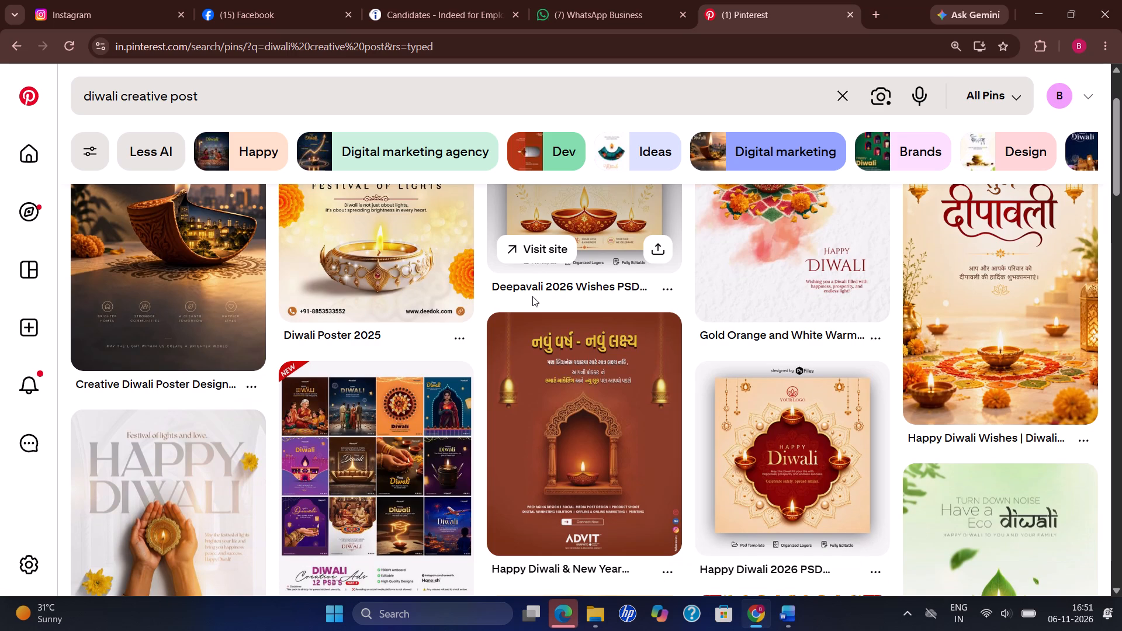
{"action": "scroll", "coordinate": [532, 296], "scroll_direction": "up", "scroll_amount": 2}
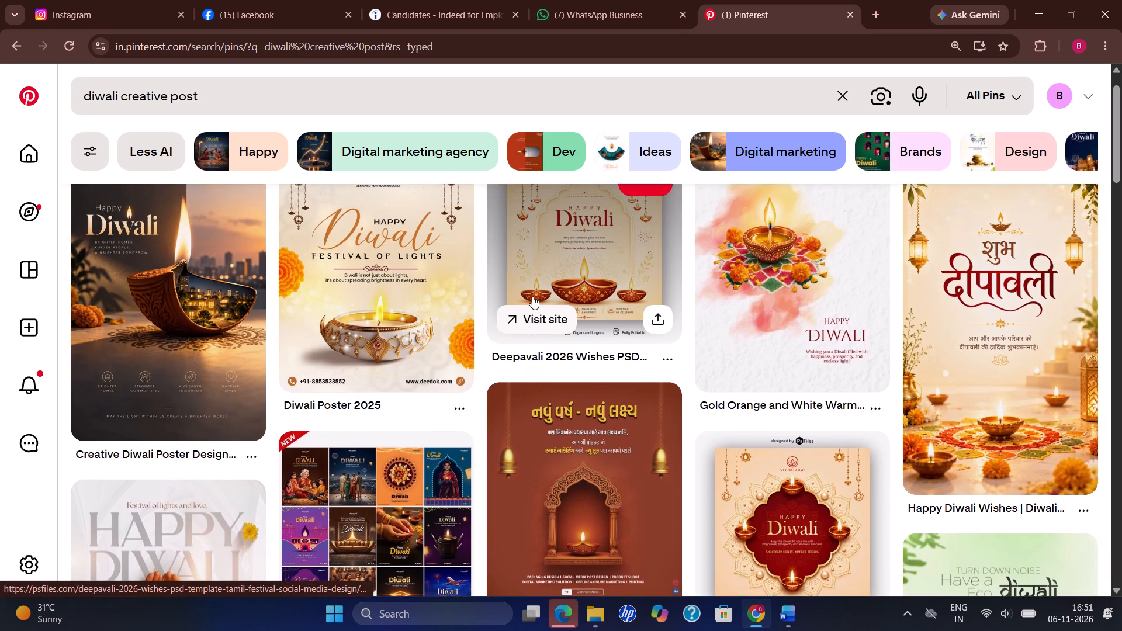
{"action": "scroll", "coordinate": [532, 296], "scroll_direction": "up", "scroll_amount": 1}
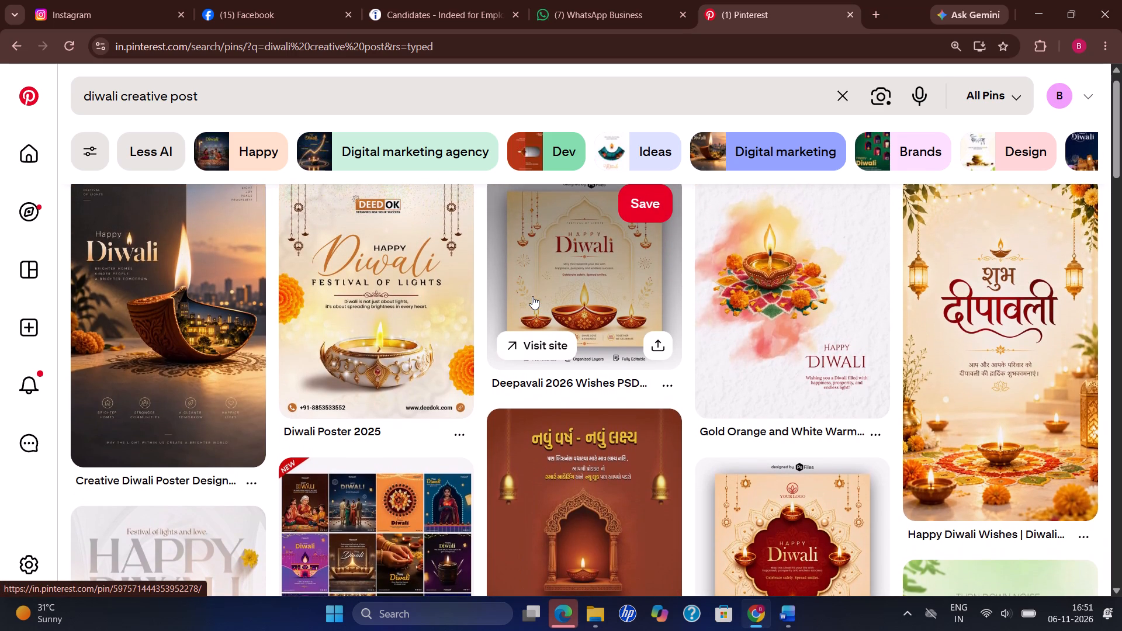
{"action": "scroll", "coordinate": [633, 280], "scroll_direction": "up", "scroll_amount": 1}
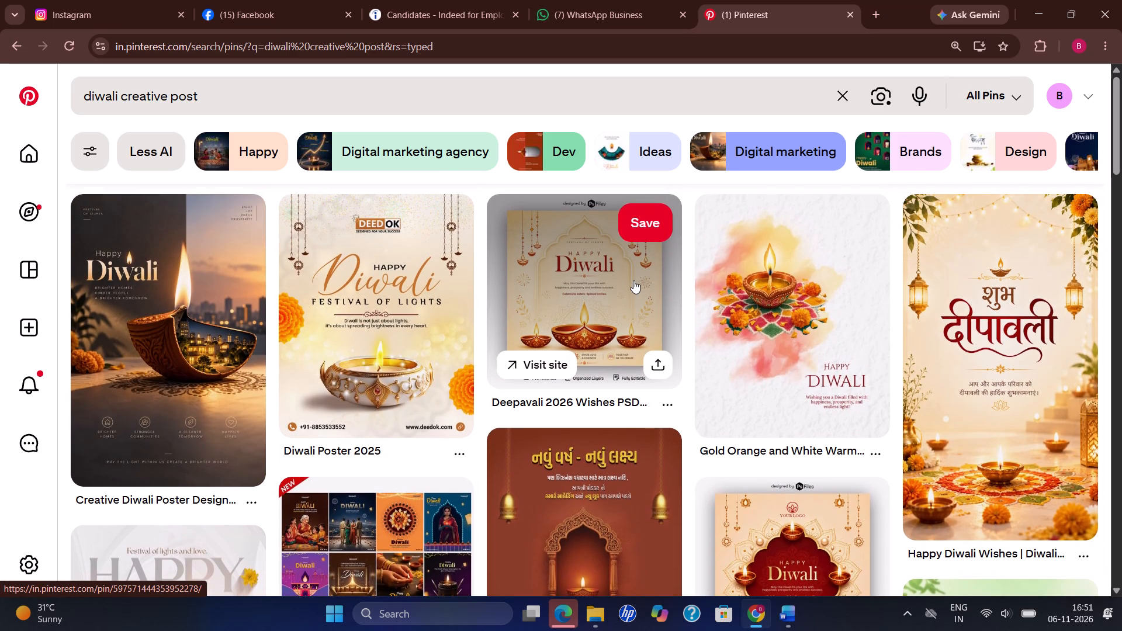
{"action": "scroll", "coordinate": [633, 280], "scroll_direction": "up", "scroll_amount": 1}
{"action": "scroll", "coordinate": [633, 280], "scroll_direction": "down", "scroll_amount": 5}
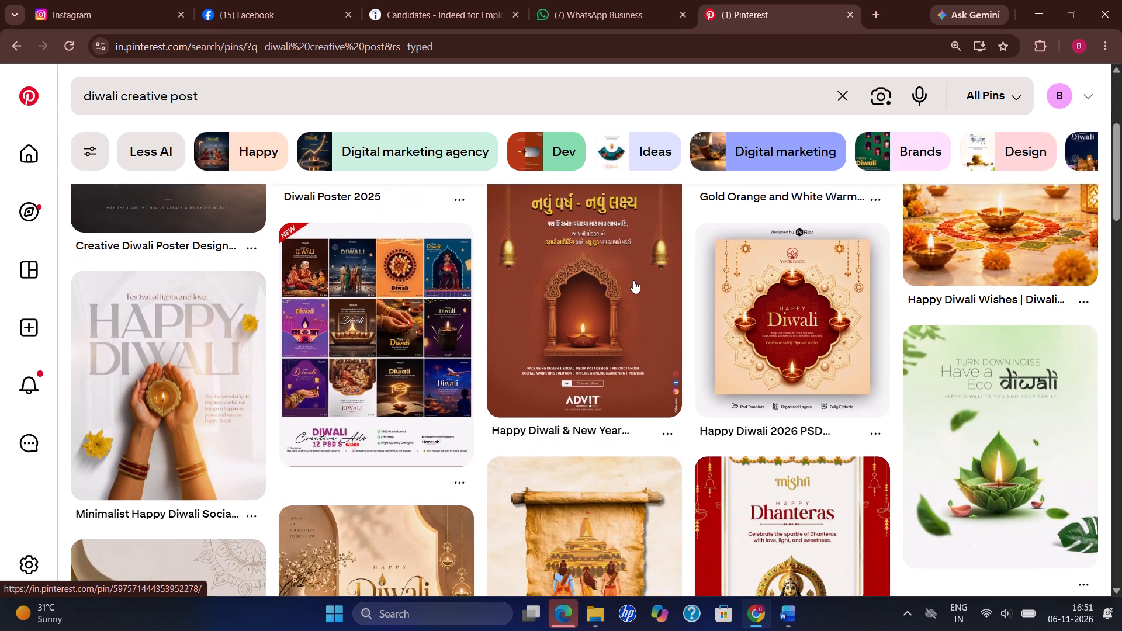
{"action": "scroll", "coordinate": [633, 280], "scroll_direction": "left", "scroll_amount": 2}
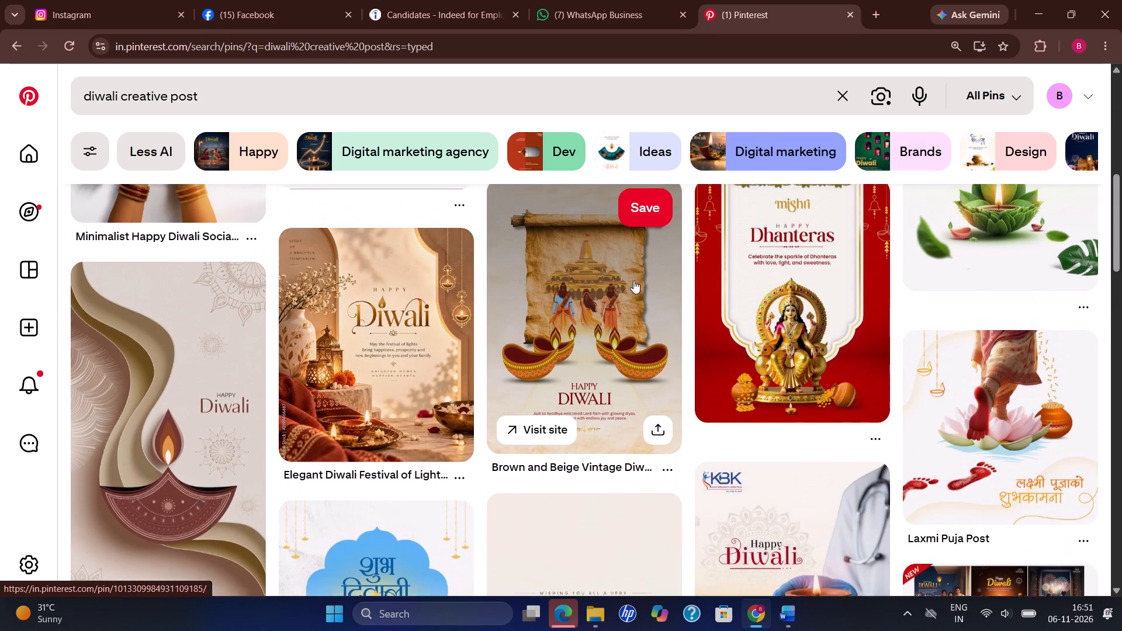
{"action": "scroll", "coordinate": [633, 280], "scroll_direction": "left", "scroll_amount": 2}
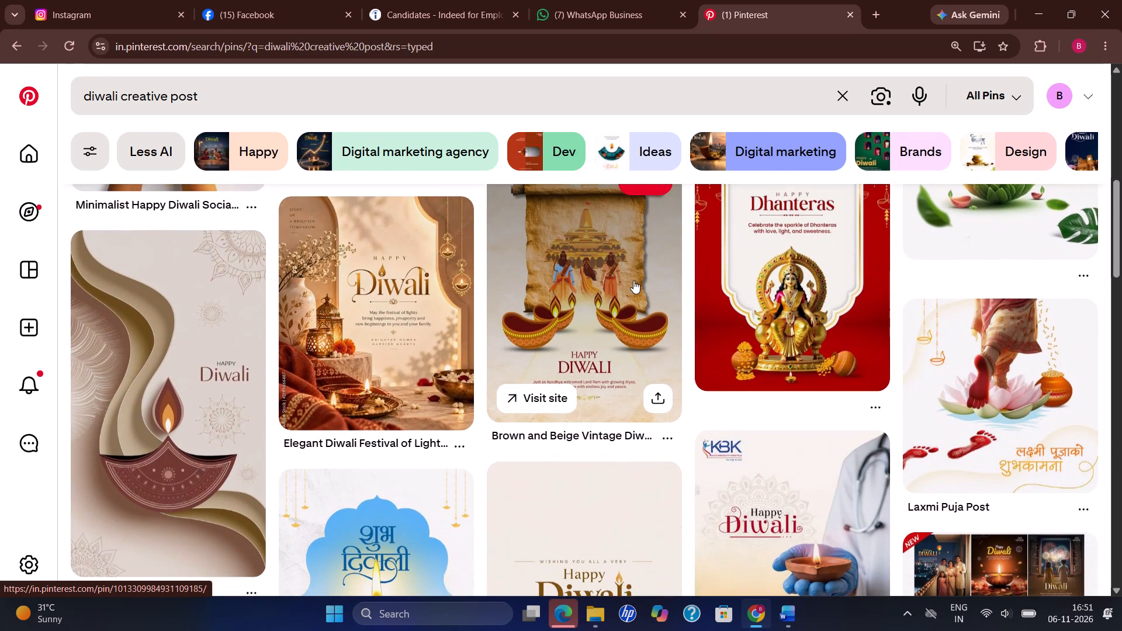
{"action": "scroll", "coordinate": [633, 280], "scroll_direction": "left", "scroll_amount": 1}
{"action": "scroll", "coordinate": [633, 280], "scroll_direction": "down", "scroll_amount": 3}
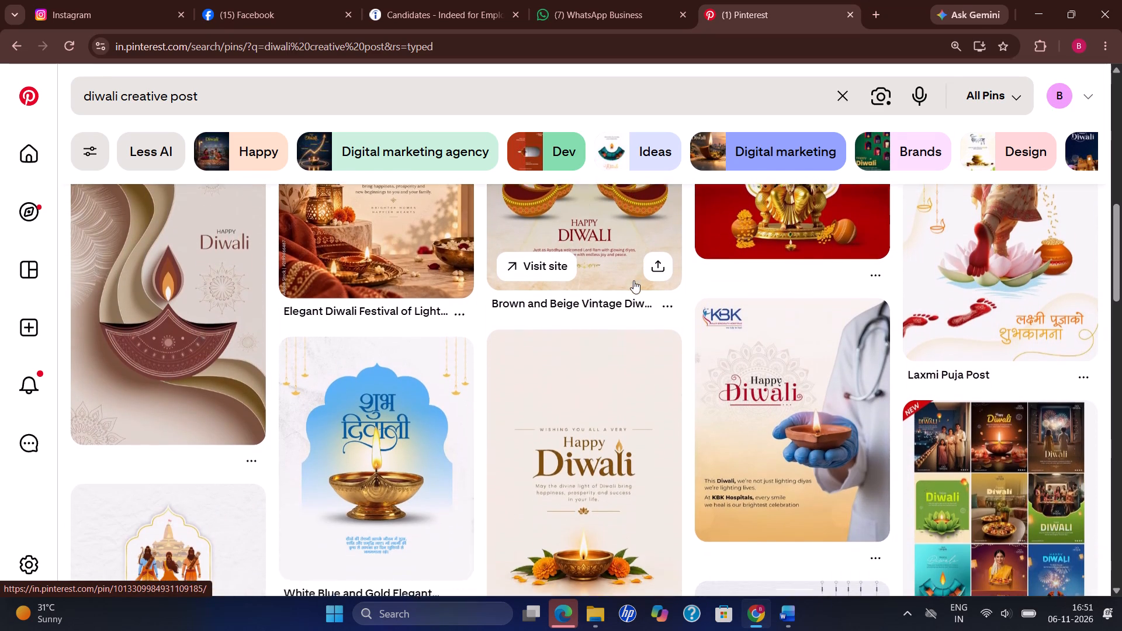
{"action": "scroll", "coordinate": [633, 280], "scroll_direction": "down", "scroll_amount": 2}
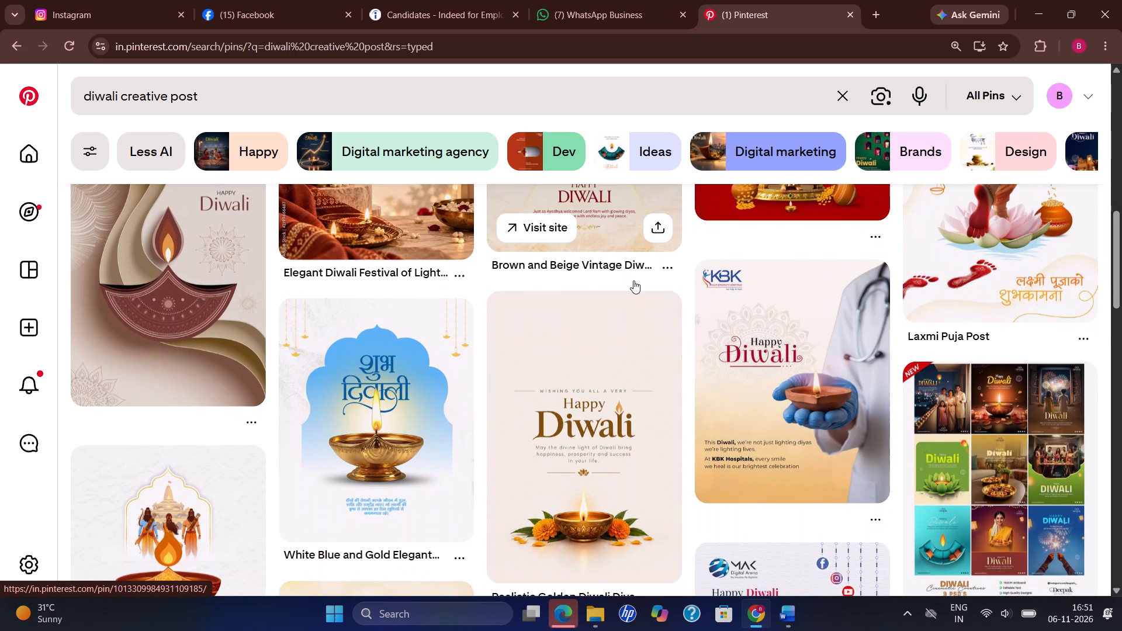
{"action": "scroll", "coordinate": [633, 280], "scroll_direction": "down", "scroll_amount": 1}
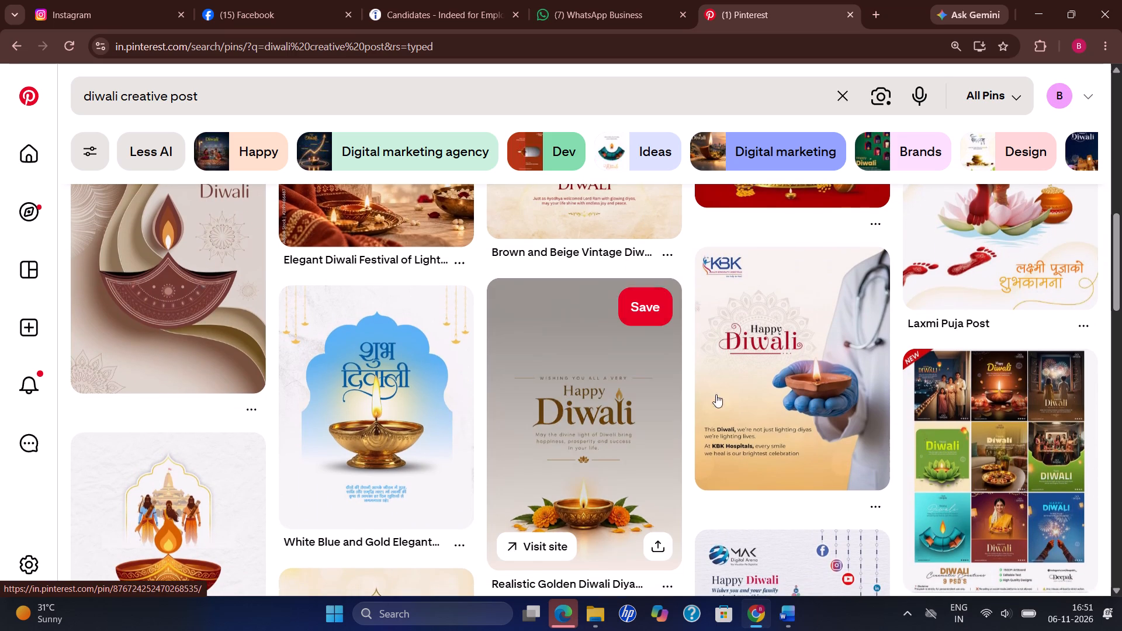
Find the blue arch-and-diya "Happy Diwali Social Media Post Template" among the Diwali creative post pins and open it.
{"action": "scroll", "coordinate": [736, 371], "scroll_direction": "down", "scroll_amount": 4}
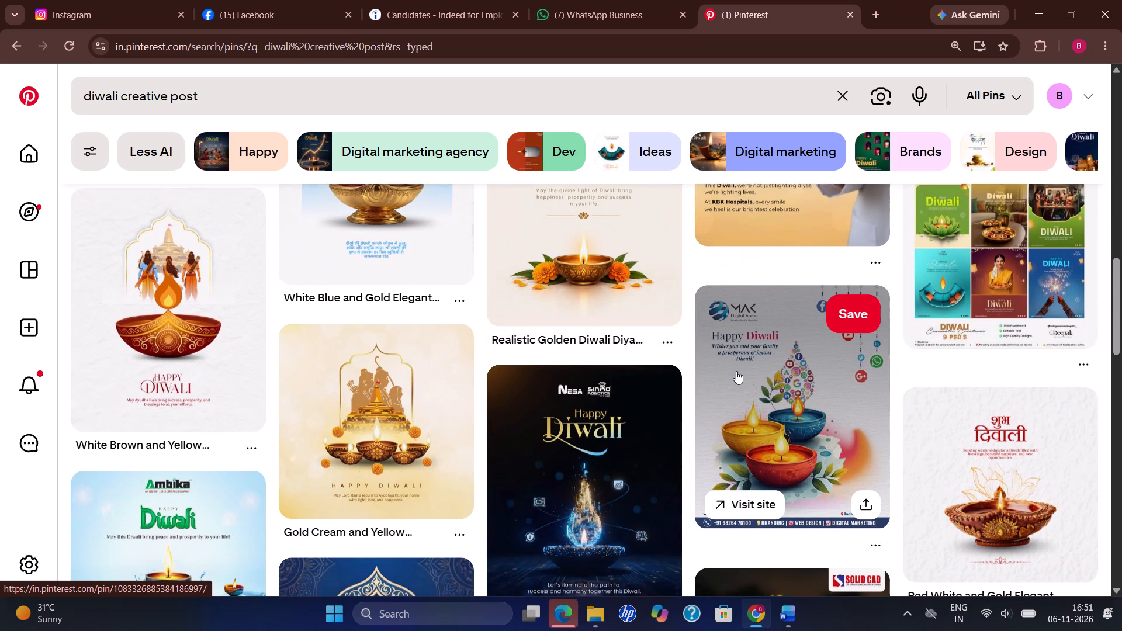
{"action": "scroll", "coordinate": [736, 371], "scroll_direction": "down", "scroll_amount": 5}
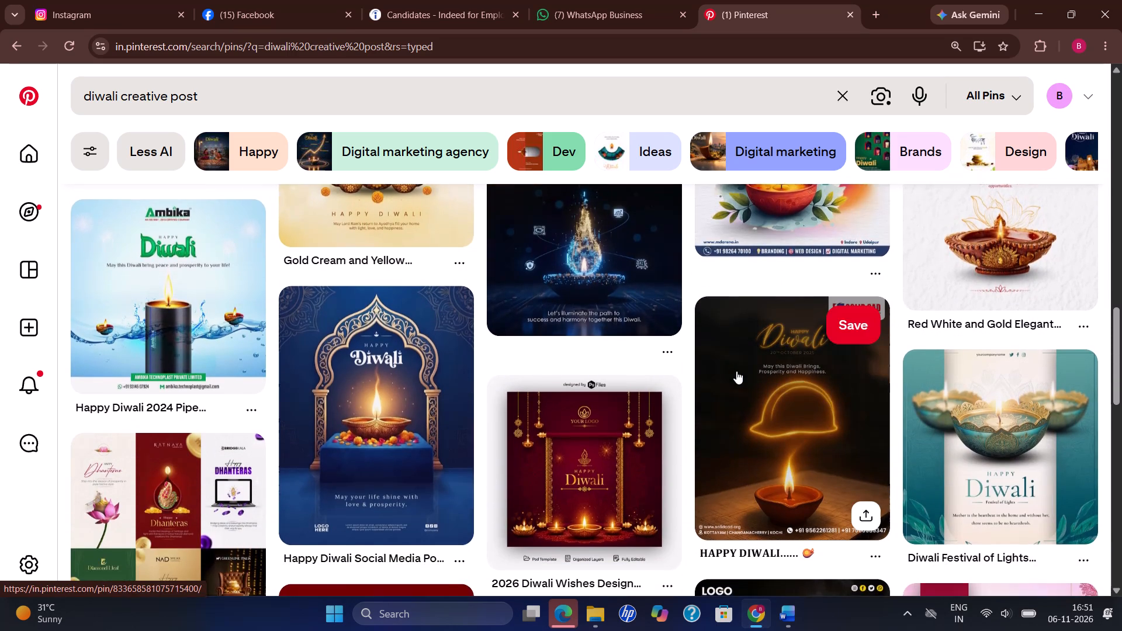
{"action": "scroll", "coordinate": [736, 371], "scroll_direction": "down", "scroll_amount": 2}
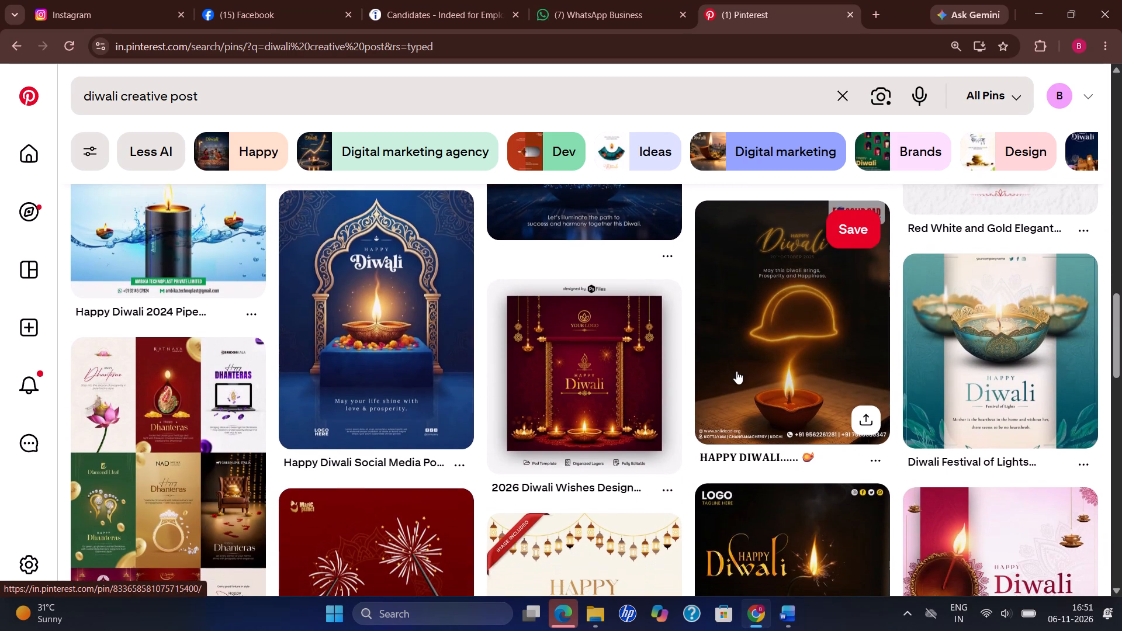
{"action": "left_click", "coordinate": [347, 280]}
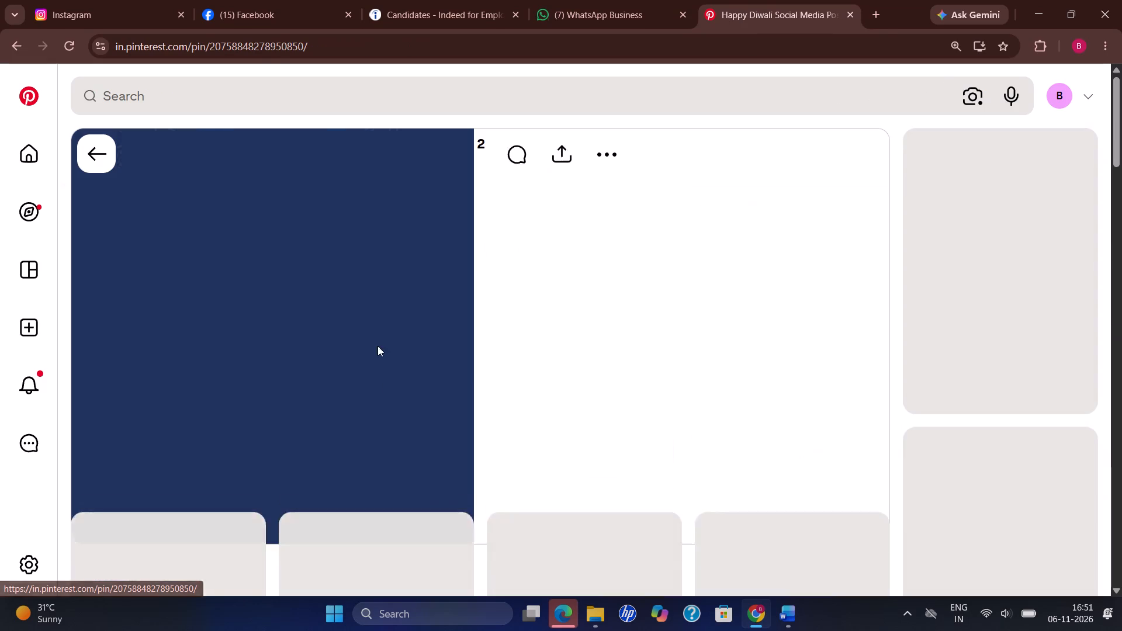
Bring up the image options for the blue Happy Diwali poster in the opened pin.
{"action": "right_click", "coordinate": [415, 275]}
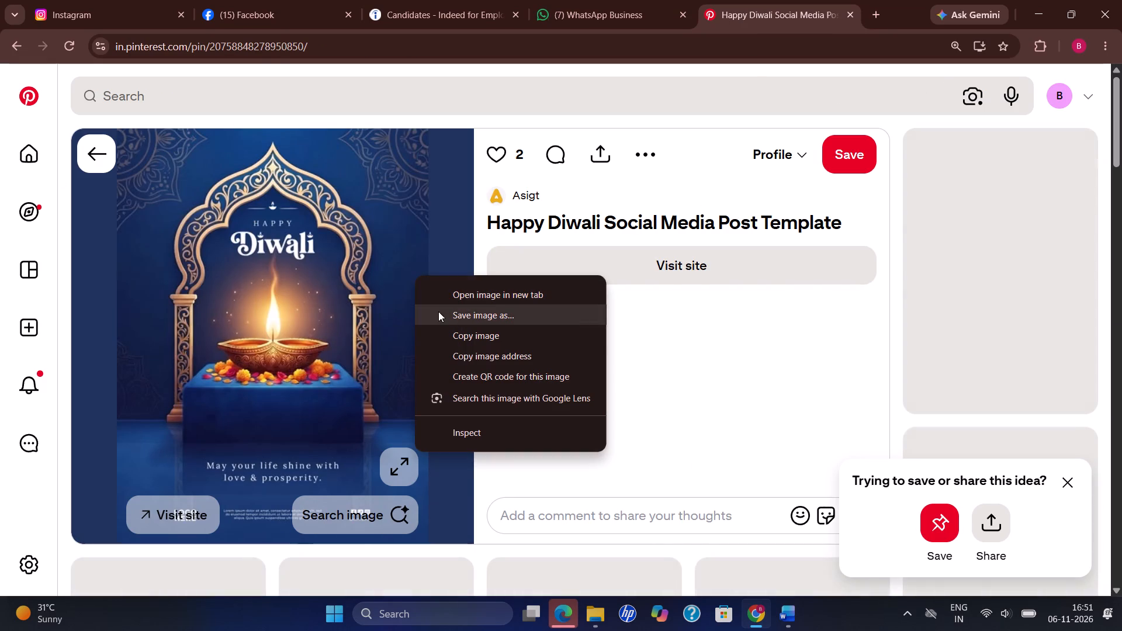
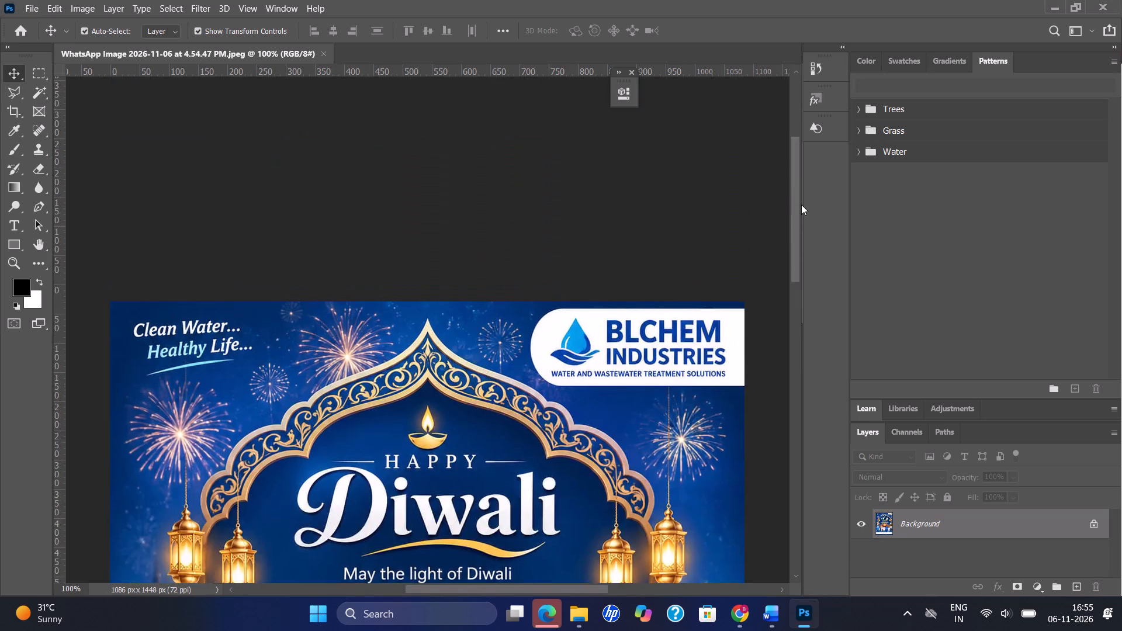
Outline the white BLCHEM Industries logo panel on the Diwali poster with the Polygonal Lasso and fill the selection with Content-Aware.
{"action": "left_click_drag", "start_coordinate": [801, 204], "coordinate": [802, 196]}
{"action": "key", "text": "equal"}
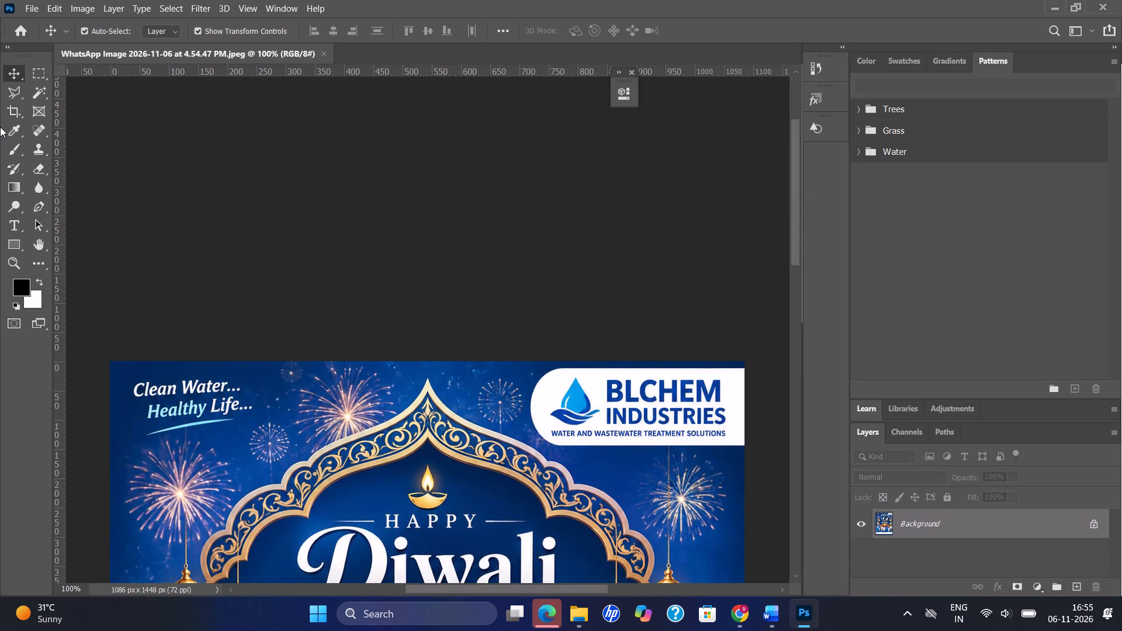
{"action": "scroll", "coordinate": [15, 520], "scroll_direction": "down", "scroll_amount": 1}
{"action": "left_click", "coordinate": [38, 65]}
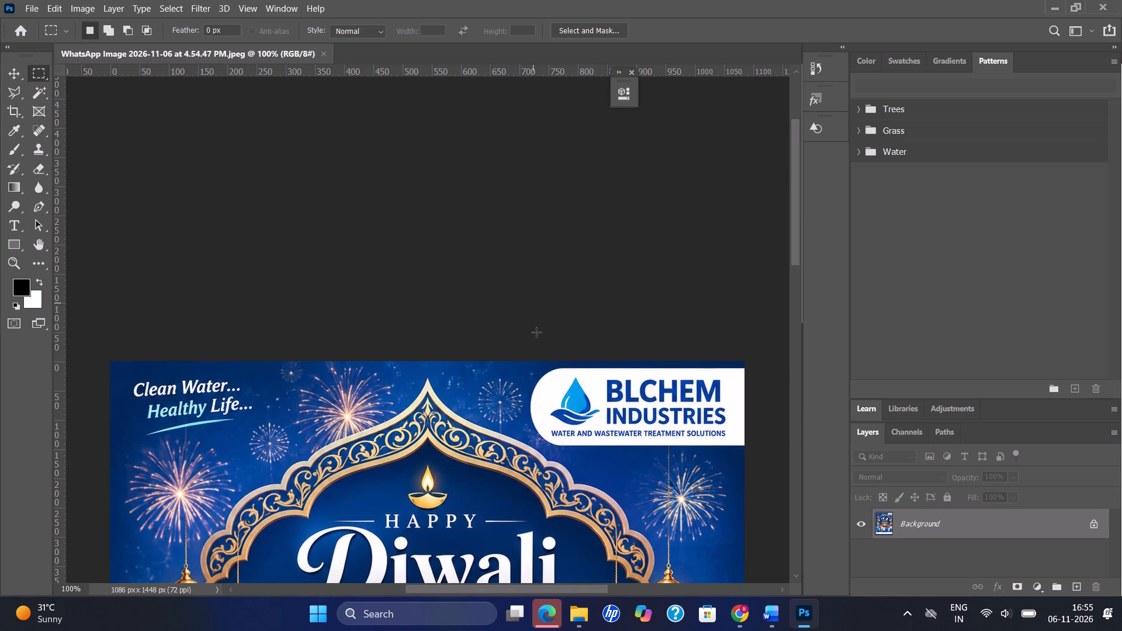
{"action": "left_click", "coordinate": [3, 86]}
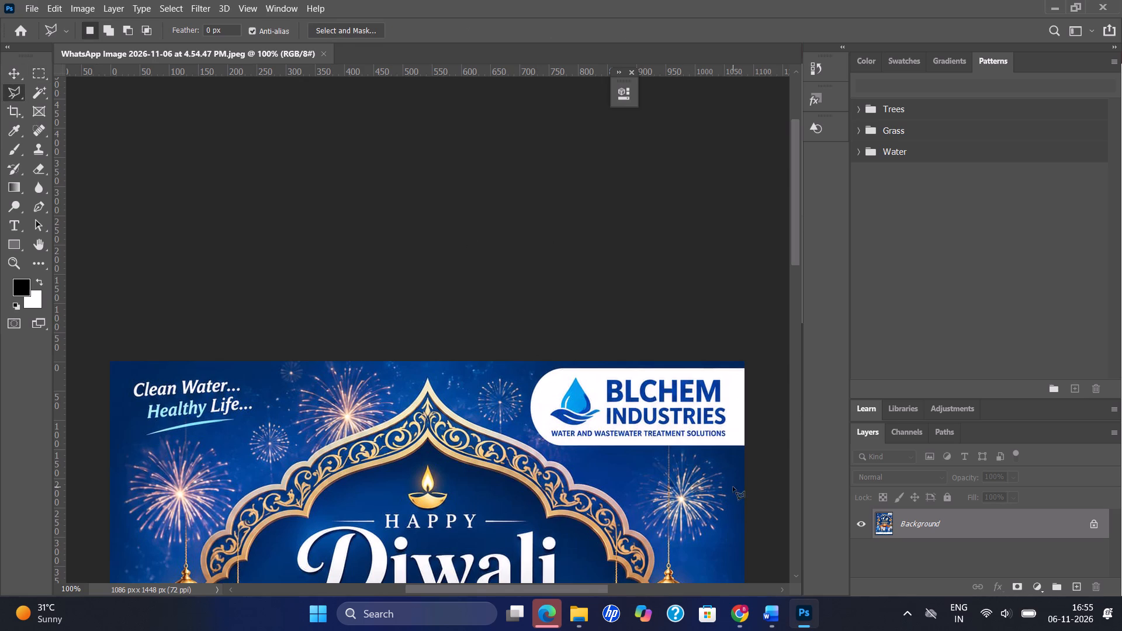
{"action": "left_click", "coordinate": [742, 452]}
{"action": "left_click", "coordinate": [538, 444]}
{"action": "left_click", "coordinate": [510, 401]}
{"action": "left_click", "coordinate": [517, 353]}
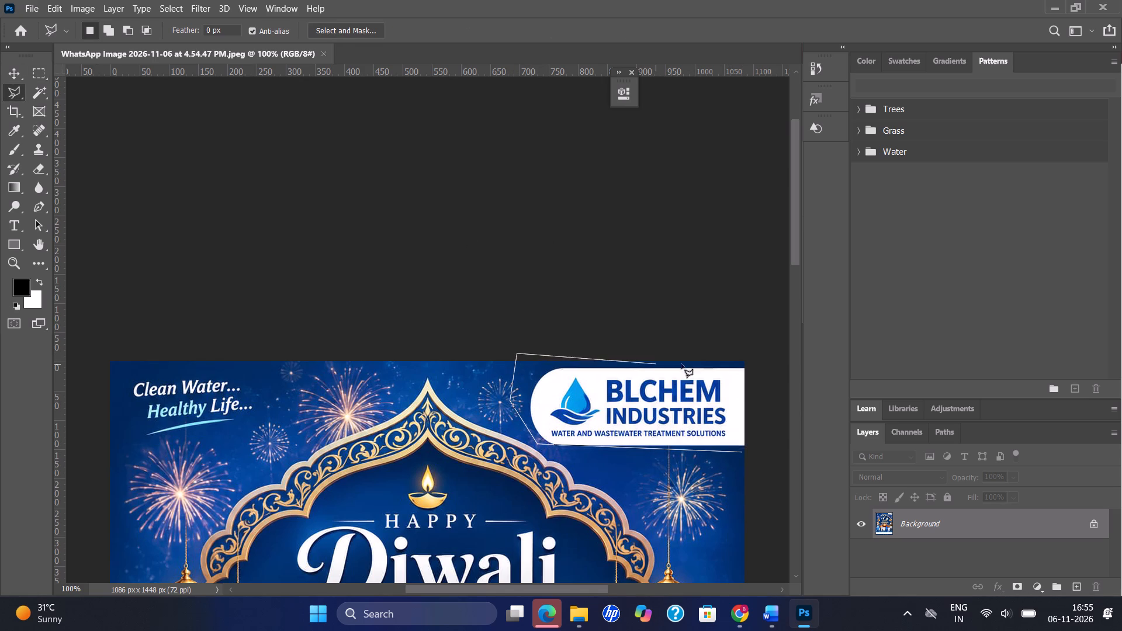
{"action": "left_click", "coordinate": [740, 361]}
{"action": "left_click", "coordinate": [743, 361]}
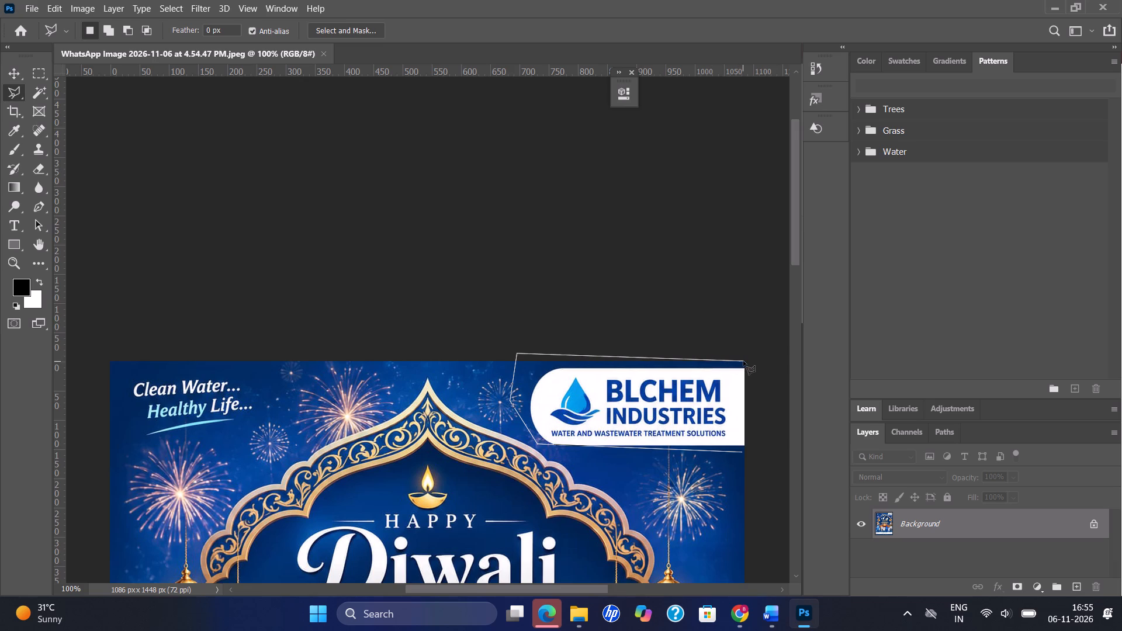
{"action": "left_click_drag", "start_coordinate": [744, 447], "coordinate": [744, 453]}
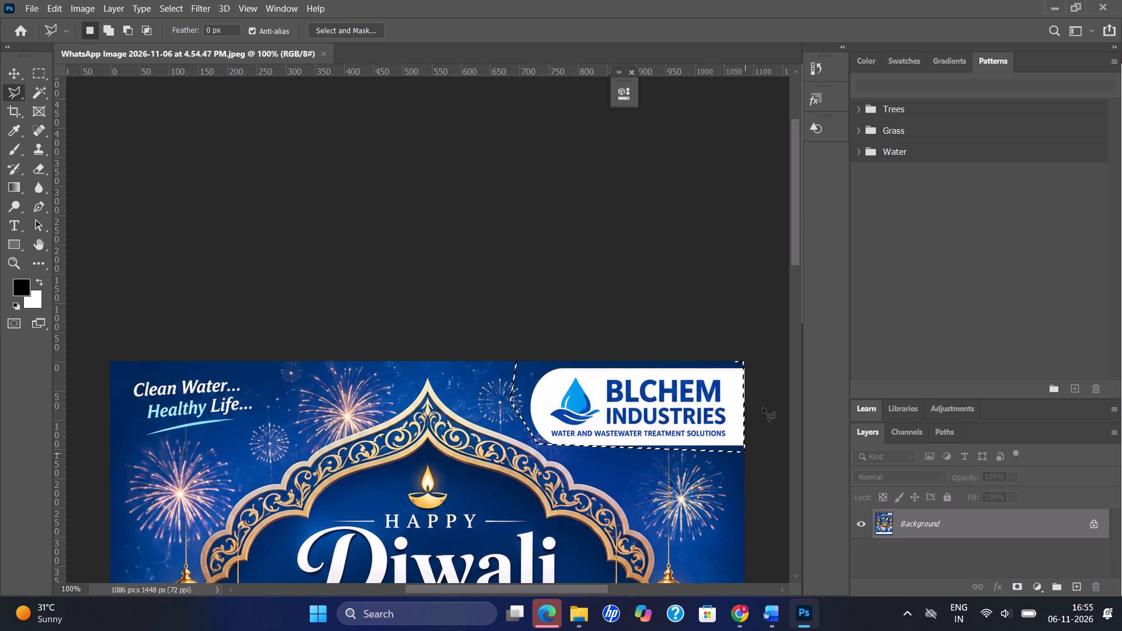
{"action": "key", "text": "shift+BackSpace"}
{"action": "key", "text": "Return"}
{"action": "key", "text": "backslash"}
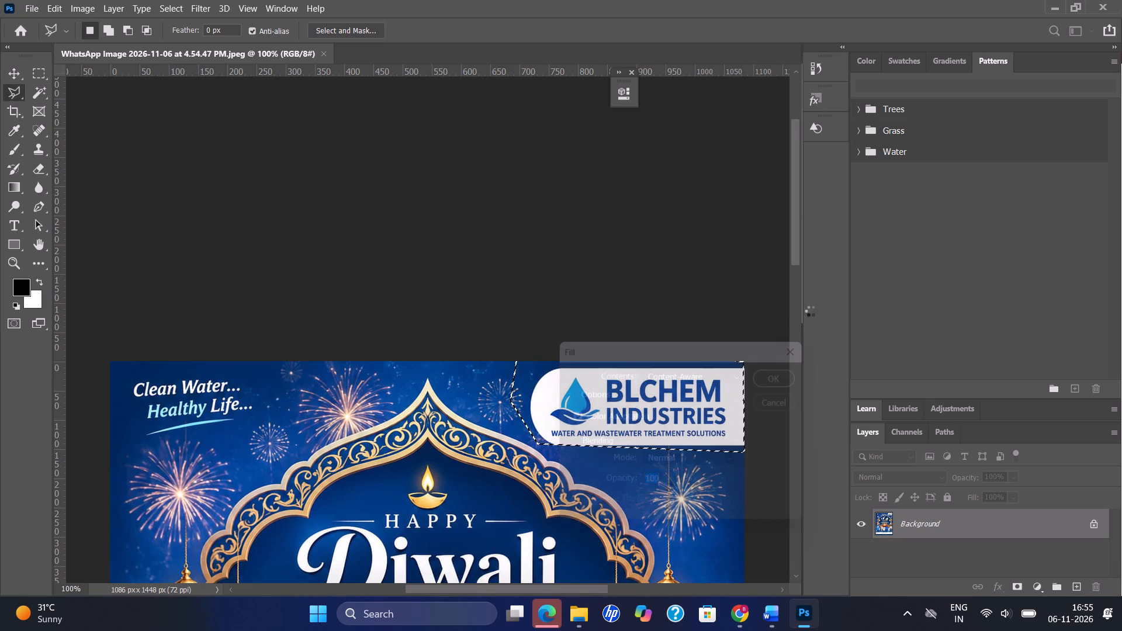
Remove the leftover gold and white fragment in the poster's upper-right corner with a polygonal selection and Content-Aware Fill, and deselect.
{"action": "key", "text": "ctrl+d"}
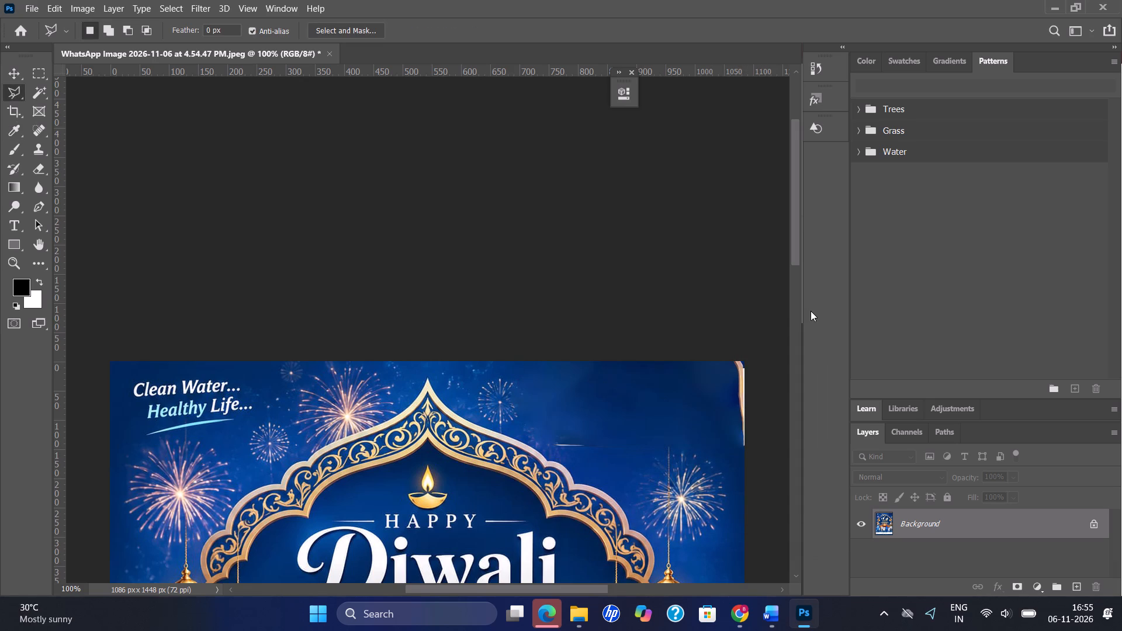
{"action": "left_click", "coordinate": [683, 453]}
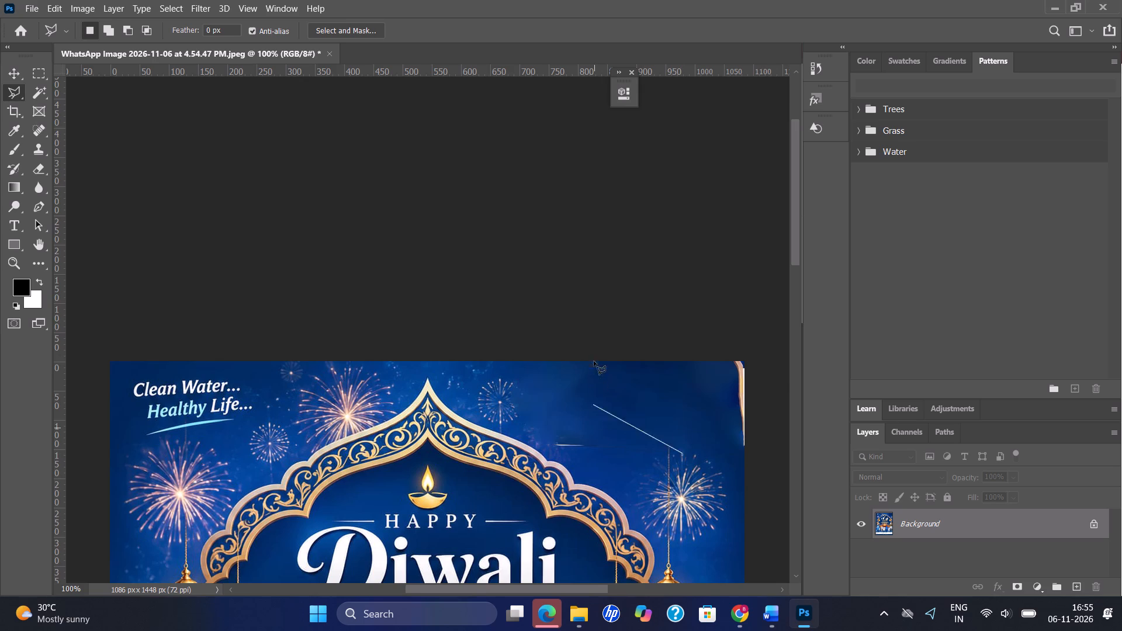
{"action": "left_click", "coordinate": [600, 337]}
{"action": "left_click", "coordinate": [760, 351]}
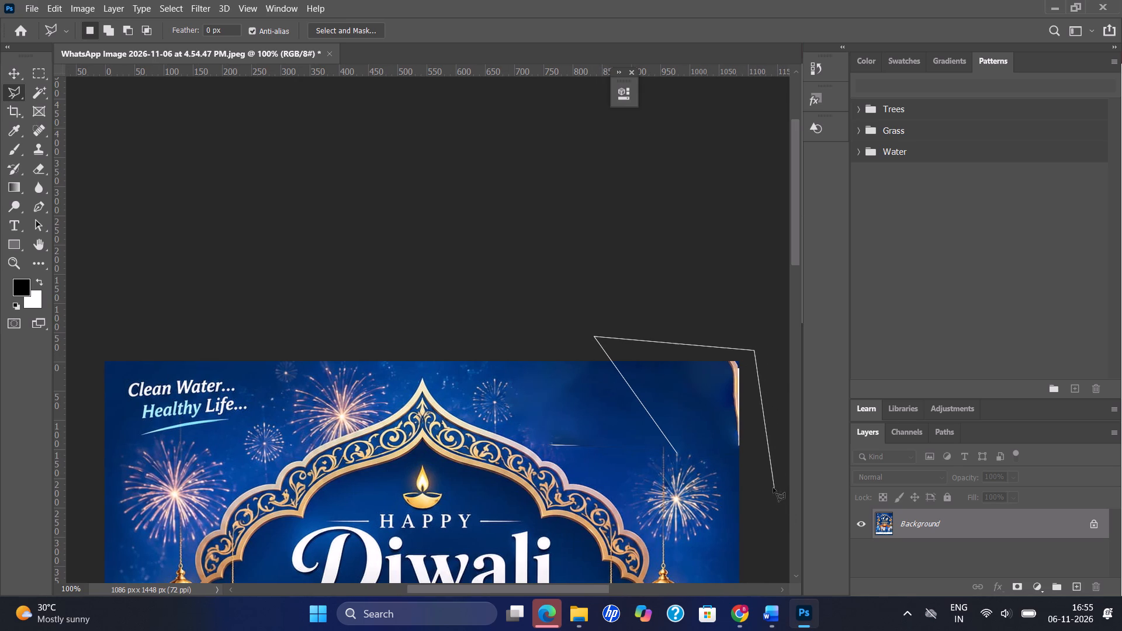
{"action": "left_click", "coordinate": [744, 459]}
{"action": "left_click", "coordinate": [676, 453]}
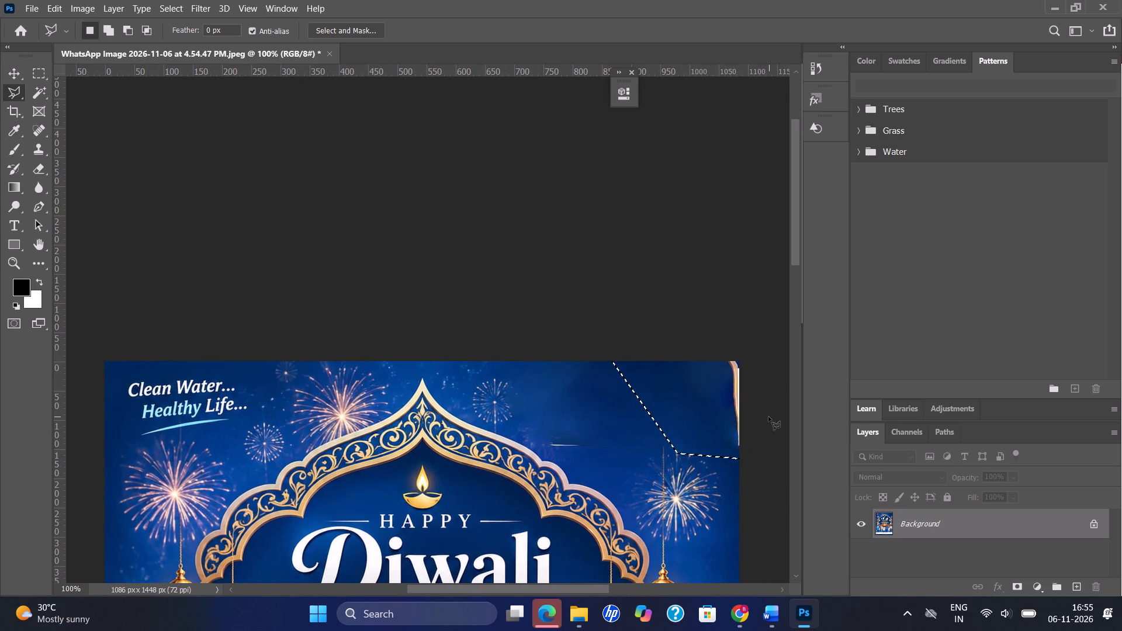
{"action": "key", "text": "shift+BackSpace"}
{"action": "key", "text": "Return"}
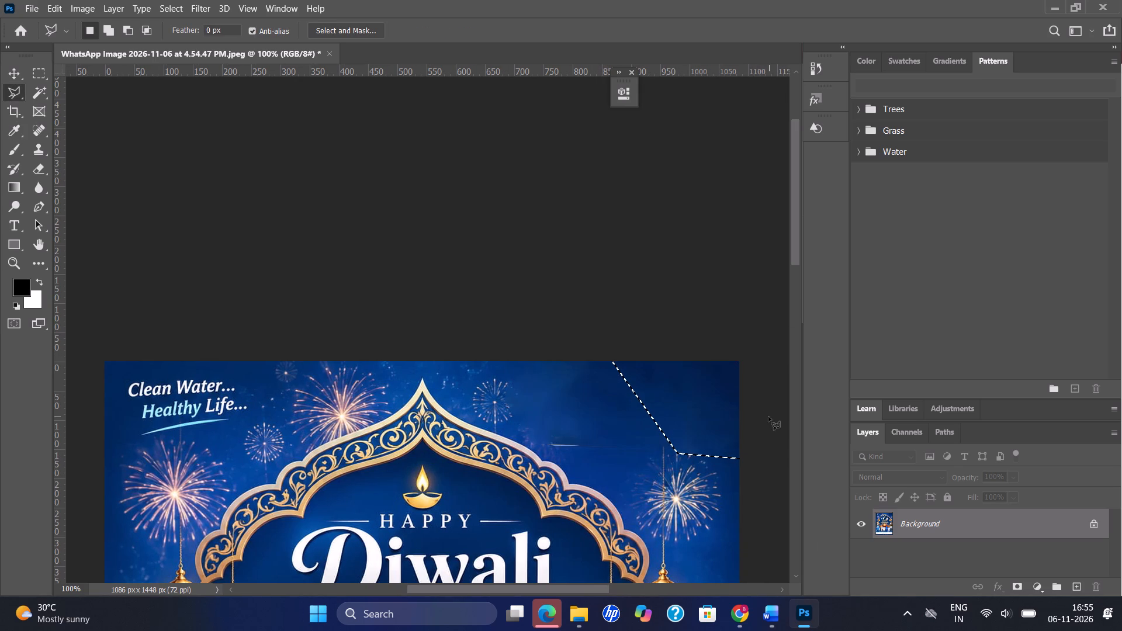
{"action": "key", "text": "ctrl+d"}
Remove the "Clean Water... Healthy Life..." tagline from the poster's upper-left corner with a polygonal selection and Content-Aware Fill, and deselect.
{"action": "scroll", "coordinate": [711, 417], "scroll_direction": "up", "scroll_amount": 1}
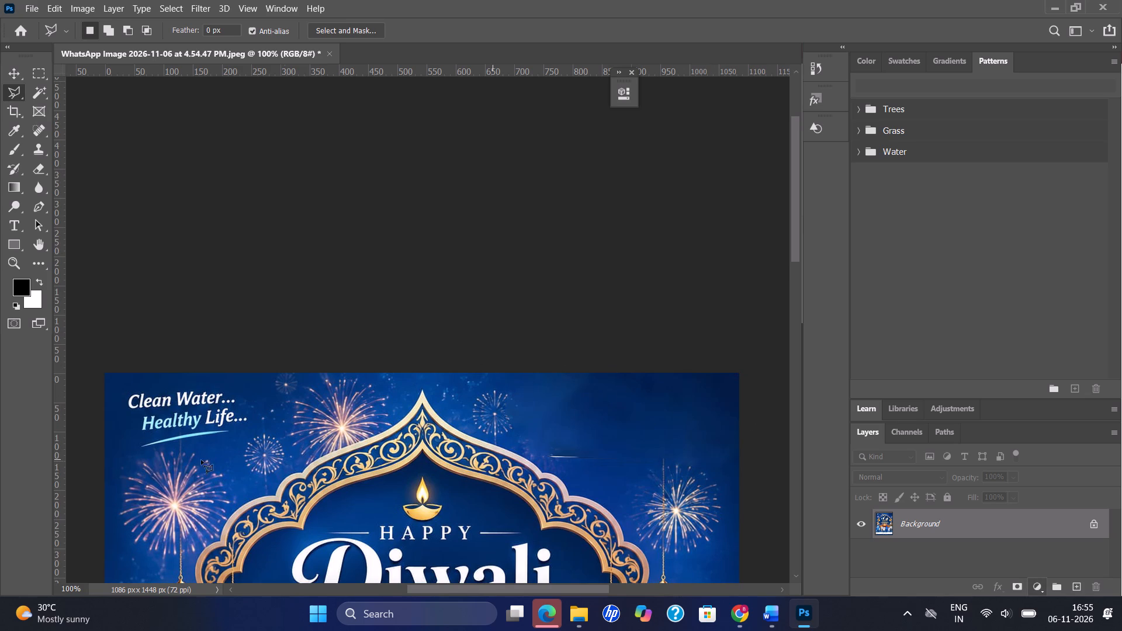
{"action": "left_click", "coordinate": [121, 460]}
{"action": "left_click", "coordinate": [116, 380]}
{"action": "left_click", "coordinate": [264, 386]}
{"action": "left_click", "coordinate": [256, 442]}
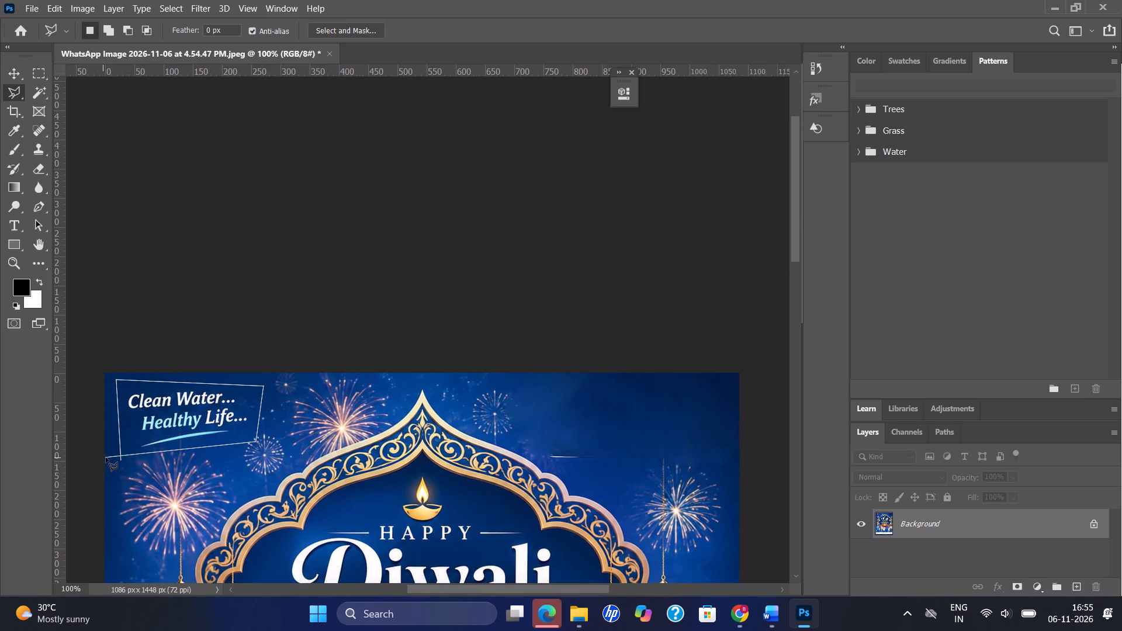
{"action": "left_click", "coordinate": [124, 463]}
{"action": "left_click", "coordinate": [123, 463]}
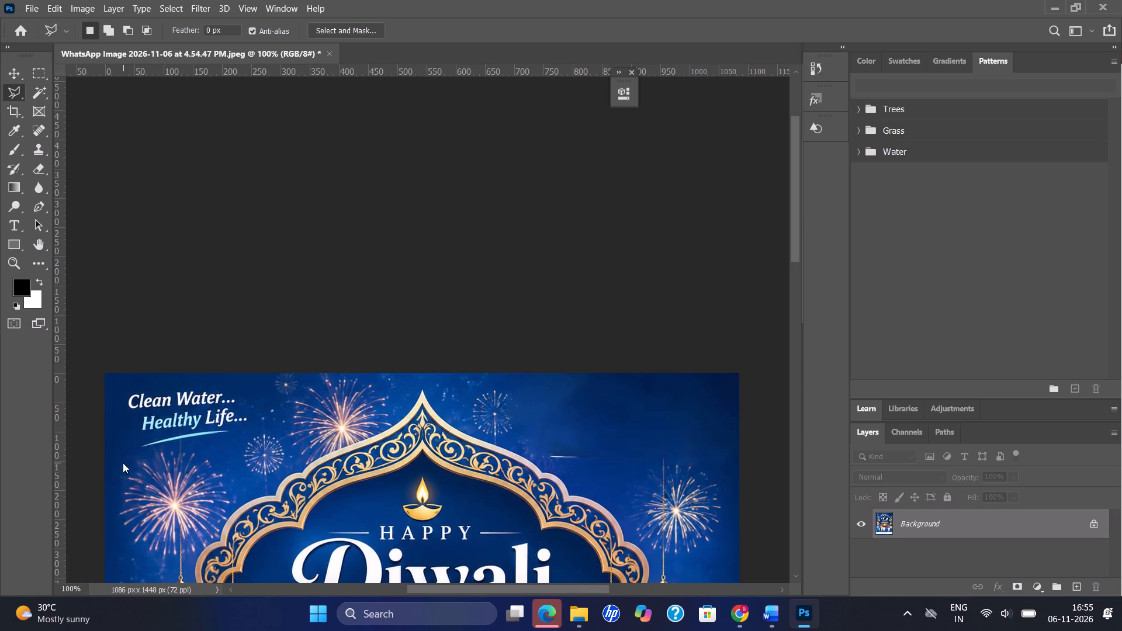
{"action": "key", "text": "shift+BackSpace"}
{"action": "key", "text": "Return"}
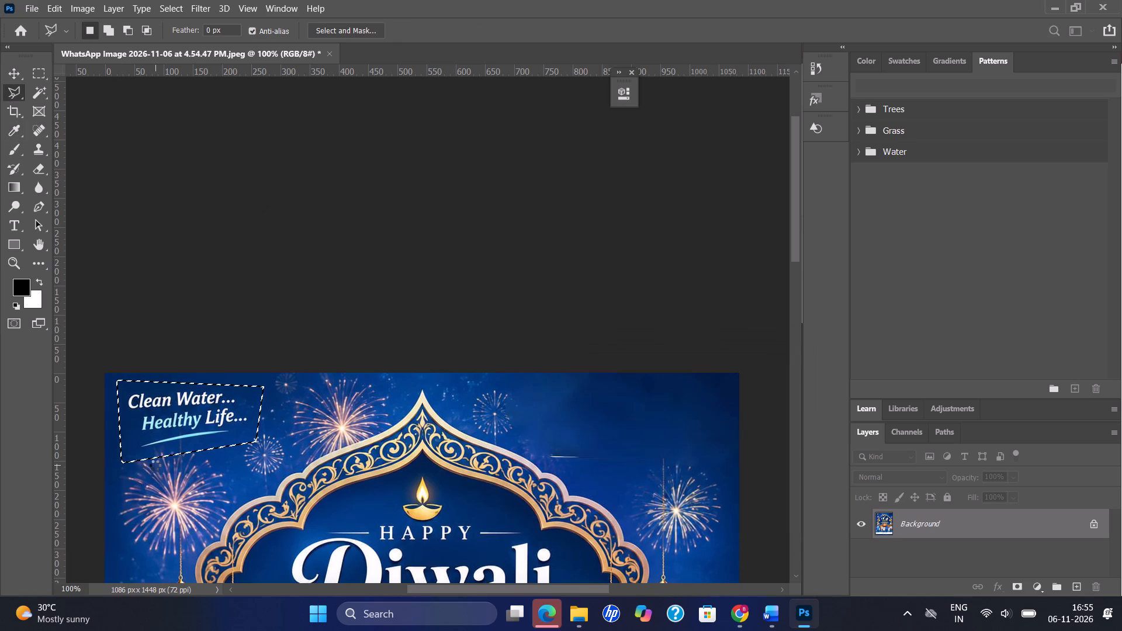
{"action": "key", "text": "ctrl+d"}
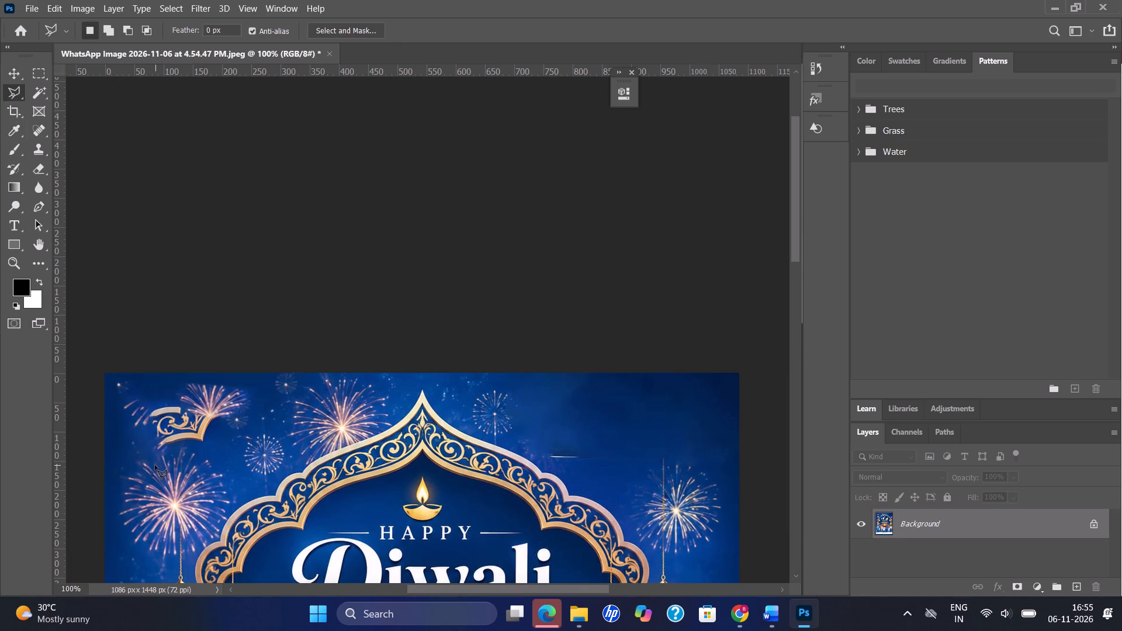
Place the BLCHEM AQUA logo image 2-3 (2)-1 from the graphic design for brochure folder in the poster's upper-left corner at about 58.5% scale.
{"action": "left_click", "coordinate": [569, 620]}
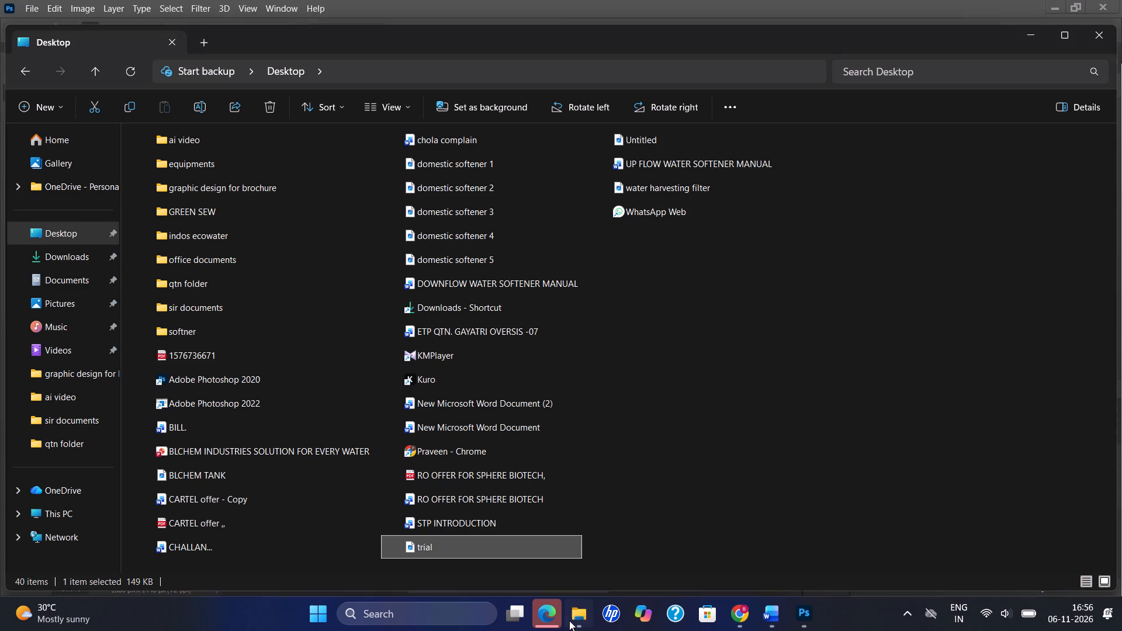
{"action": "left_click", "coordinate": [54, 372]}
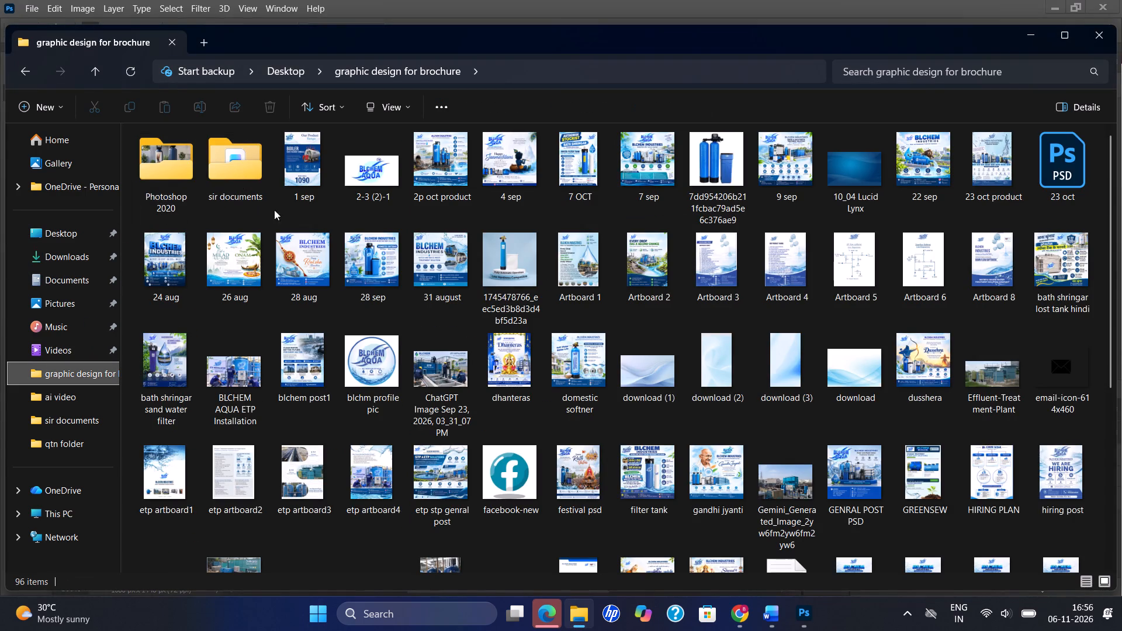
{"action": "left_click", "coordinate": [378, 168]}
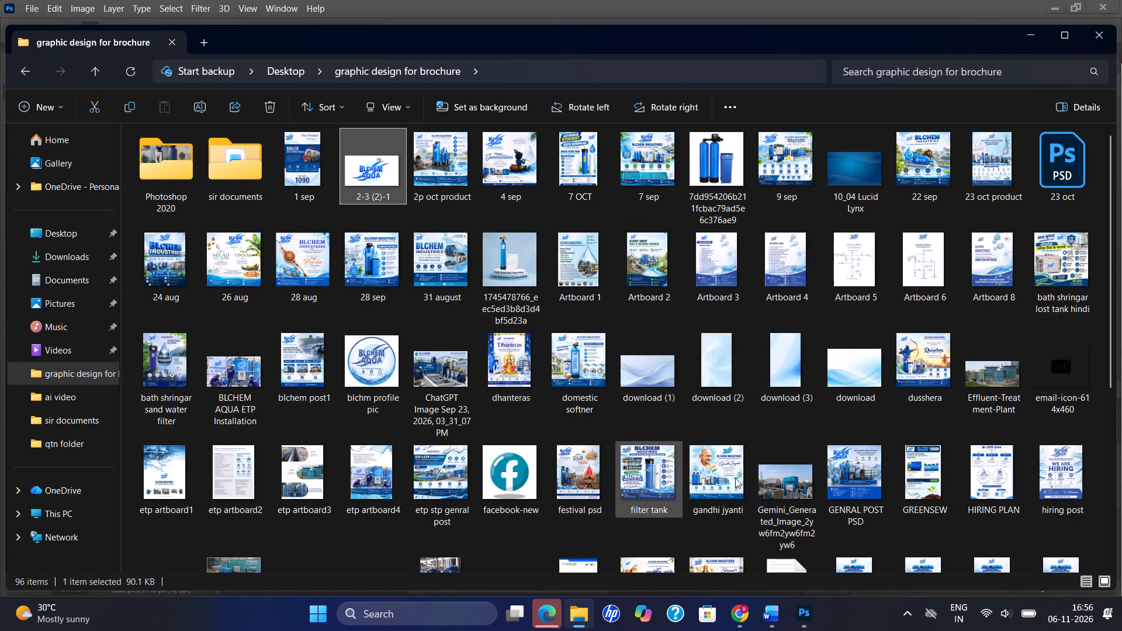
{"action": "left_click_drag", "start_coordinate": [364, 150], "coordinate": [795, 501]}
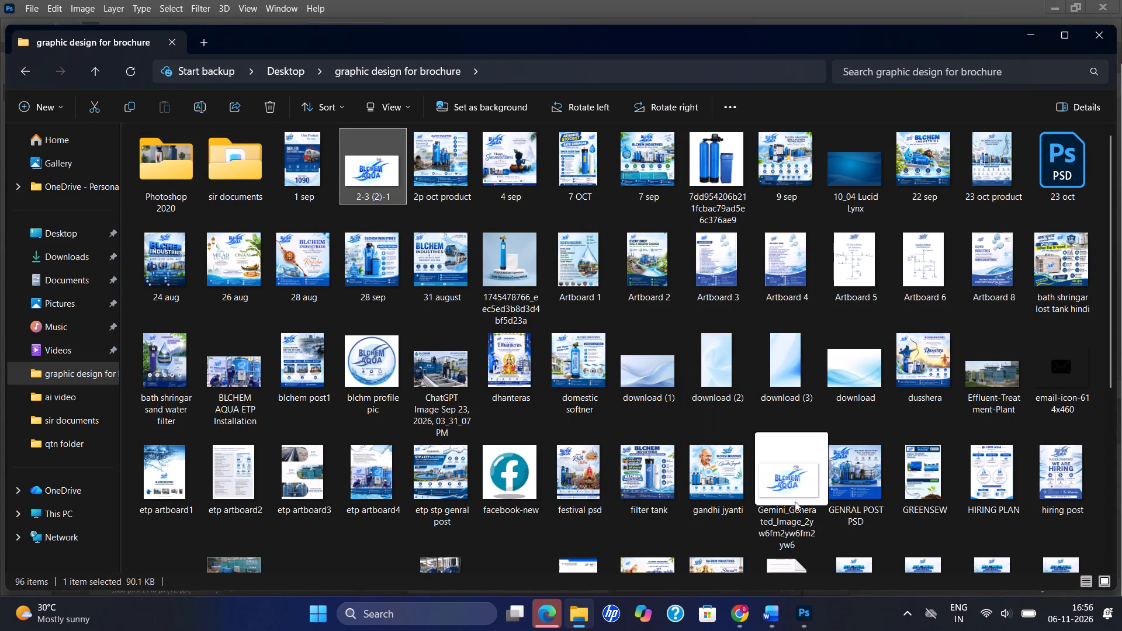
{"action": "left_click_drag", "start_coordinate": [795, 501], "coordinate": [550, 412]}
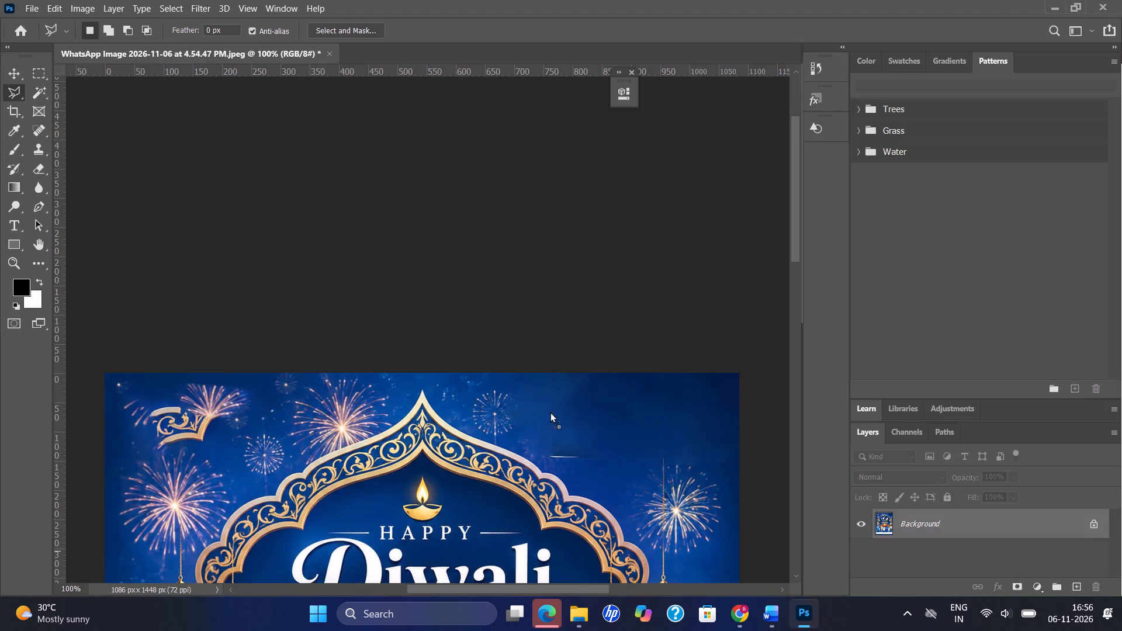
{"action": "left_click_drag", "start_coordinate": [550, 412], "coordinate": [219, 434]}
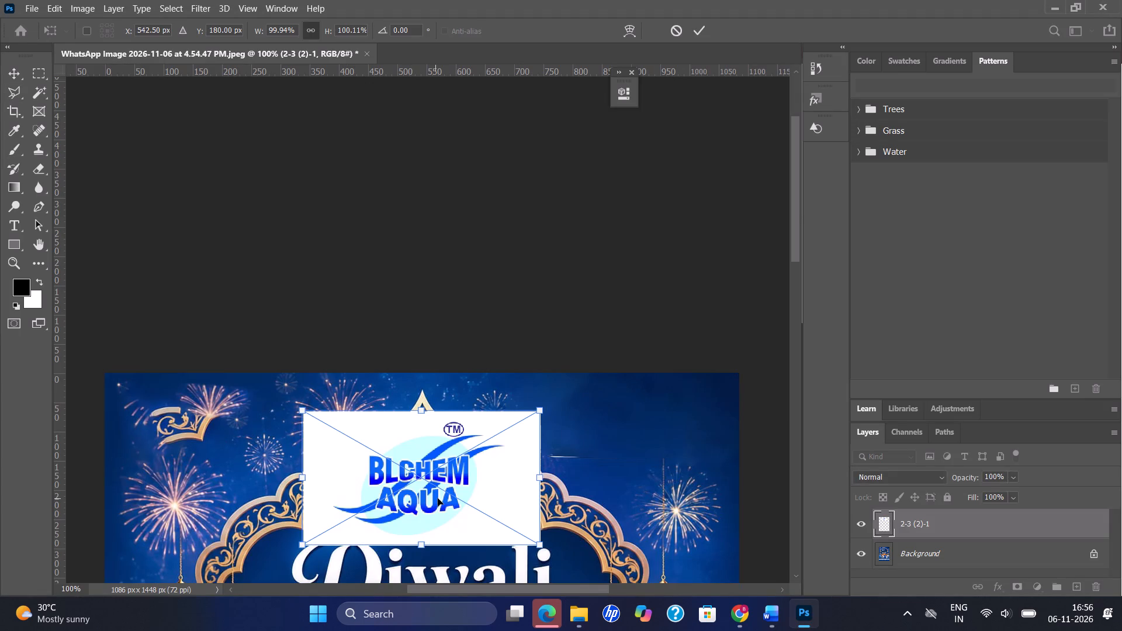
{"action": "left_click_drag", "start_coordinate": [438, 498], "coordinate": [241, 476]}
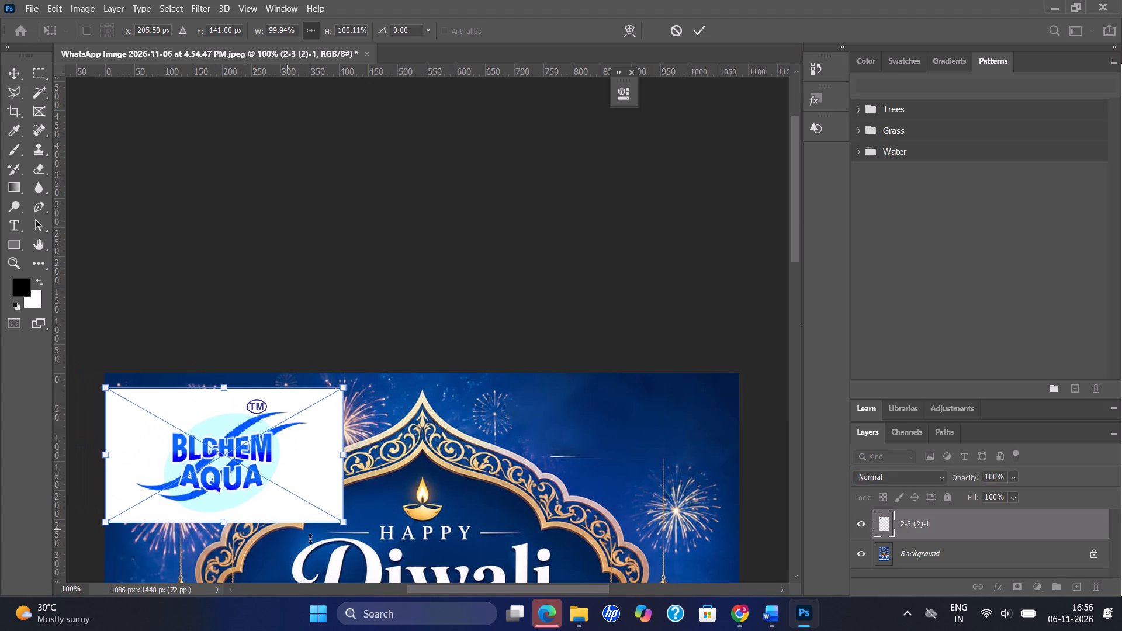
{"action": "left_click_drag", "start_coordinate": [344, 523], "coordinate": [247, 464]}
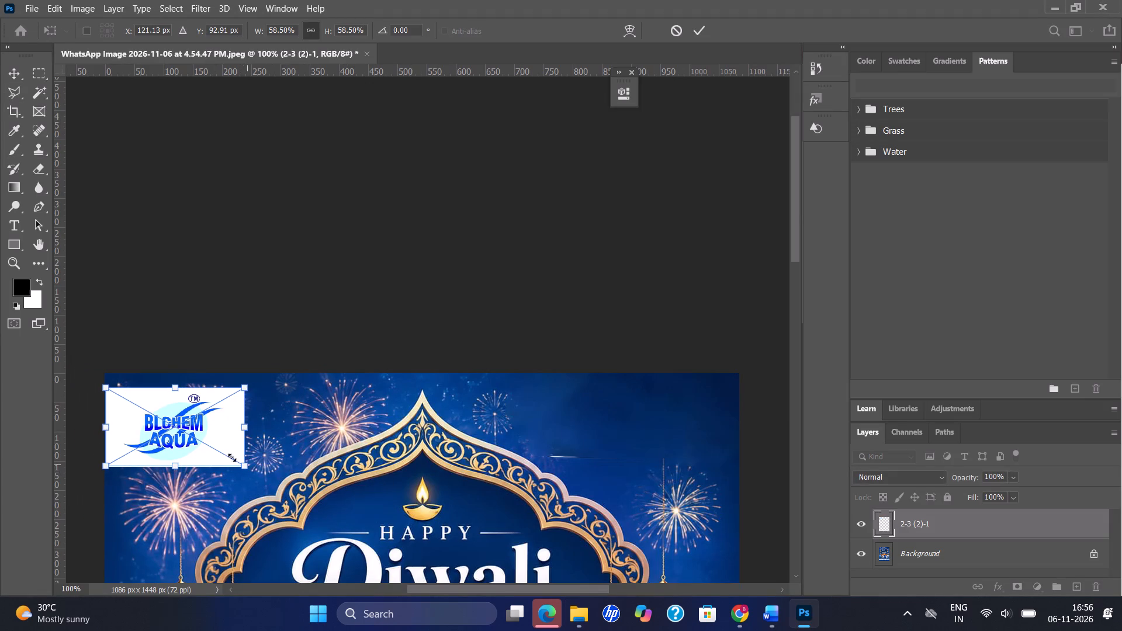
{"action": "left_click_drag", "start_coordinate": [175, 434], "coordinate": [207, 440]}
{"action": "key", "text": "Return"}
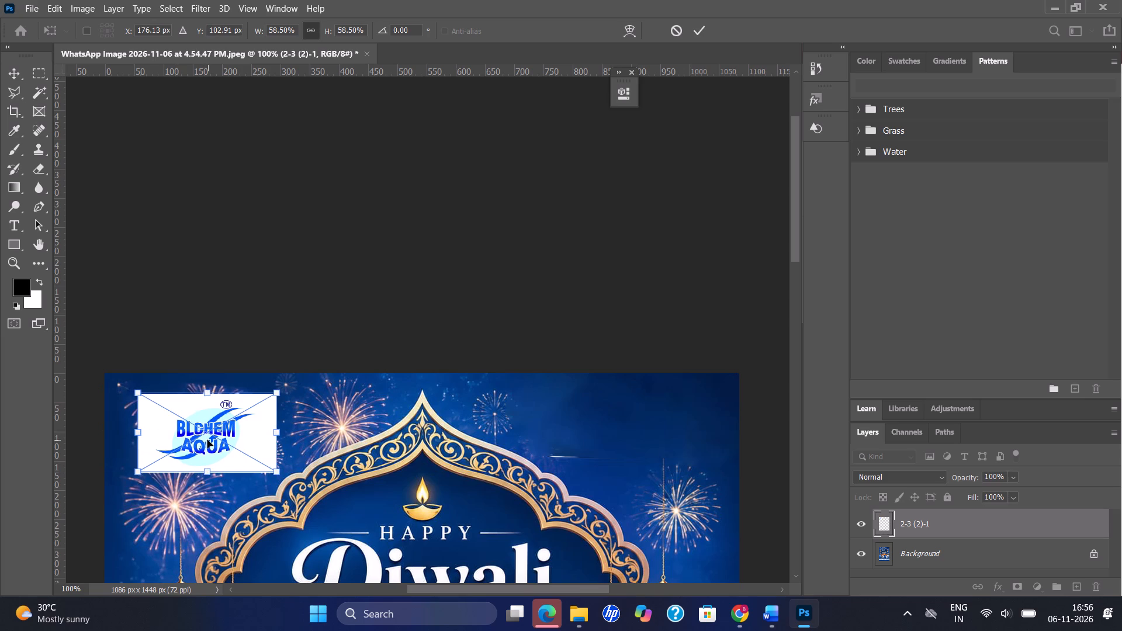
Rasterize the placed BLCHEM AQUA logo layer and remove its white background with the Remove Background quick action.
{"action": "right_click", "coordinate": [931, 524]}
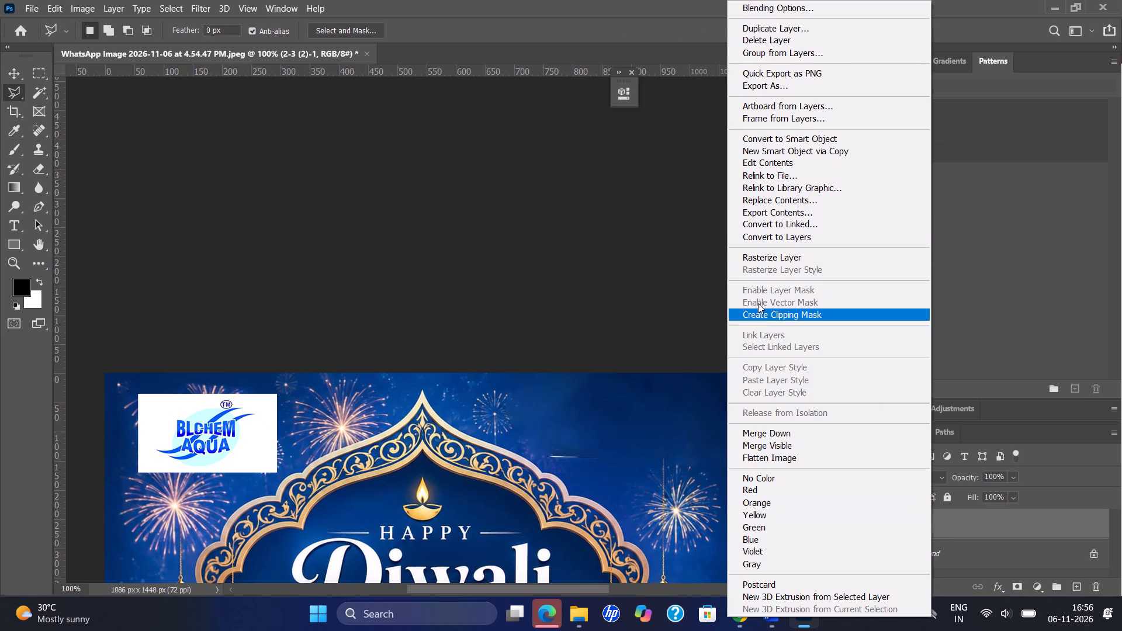
{"action": "left_click", "coordinate": [767, 254]}
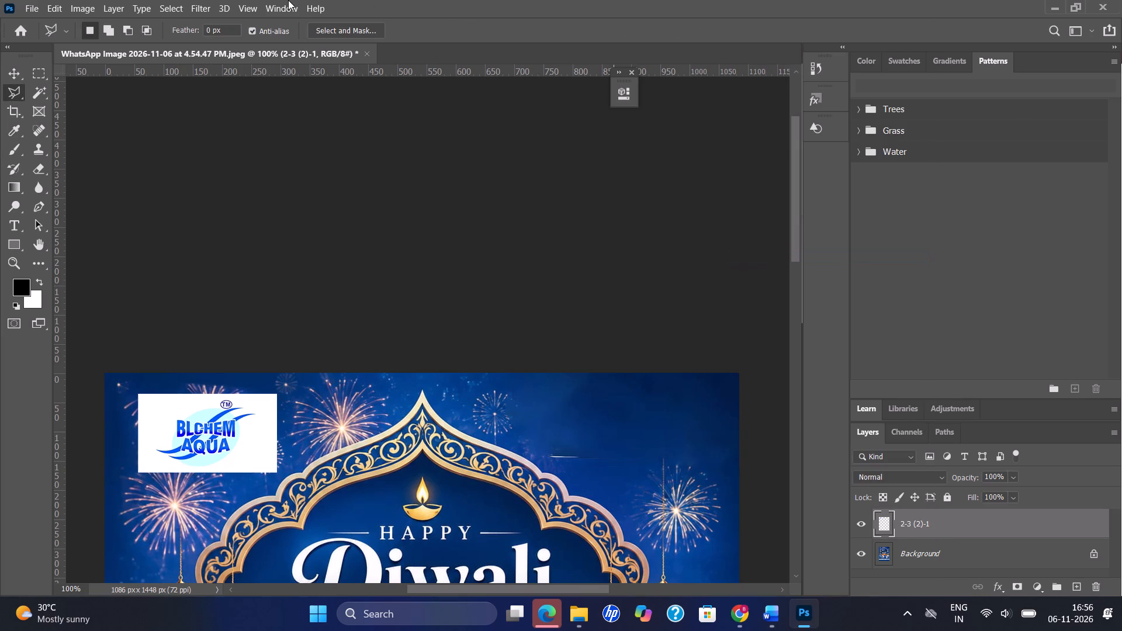
{"action": "left_click", "coordinate": [288, 0]}
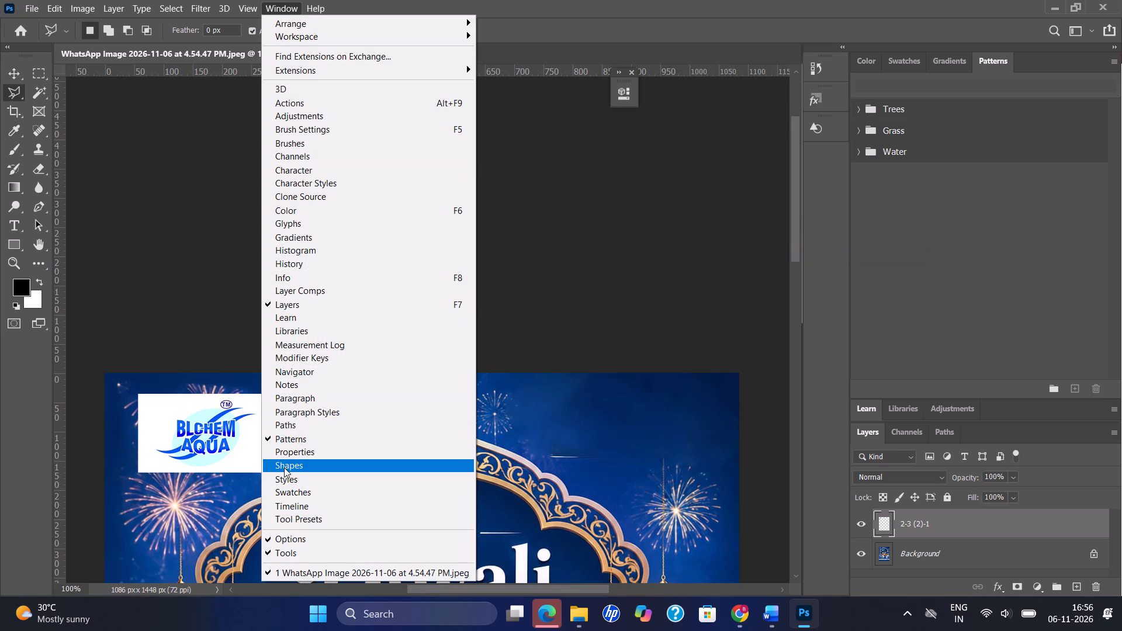
{"action": "left_click", "coordinate": [300, 452]}
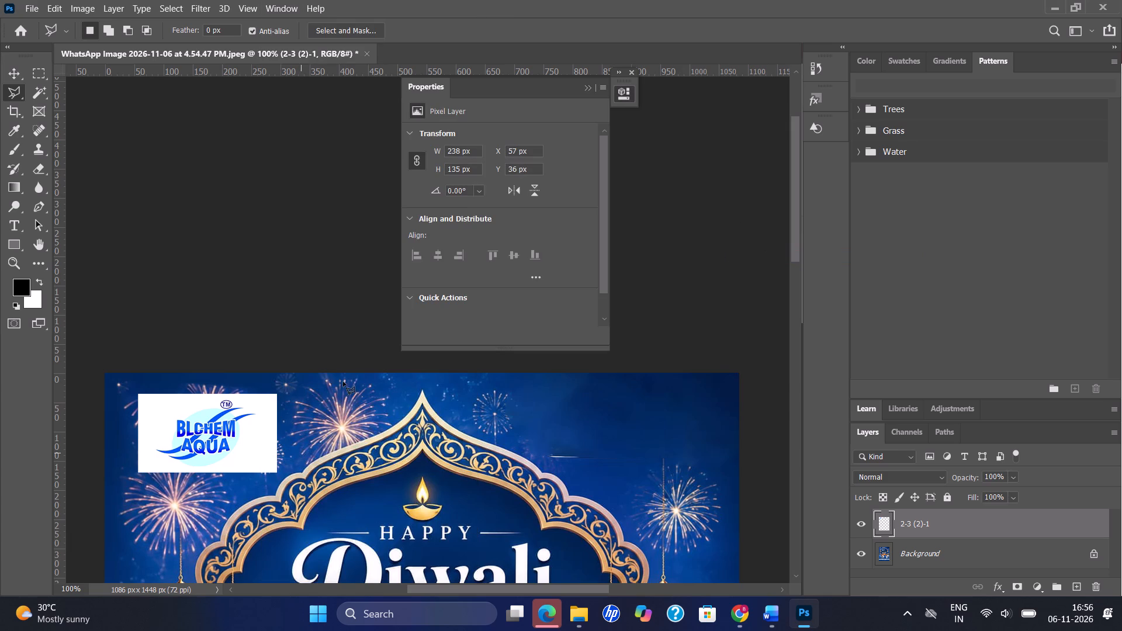
{"action": "left_click", "coordinate": [434, 296]}
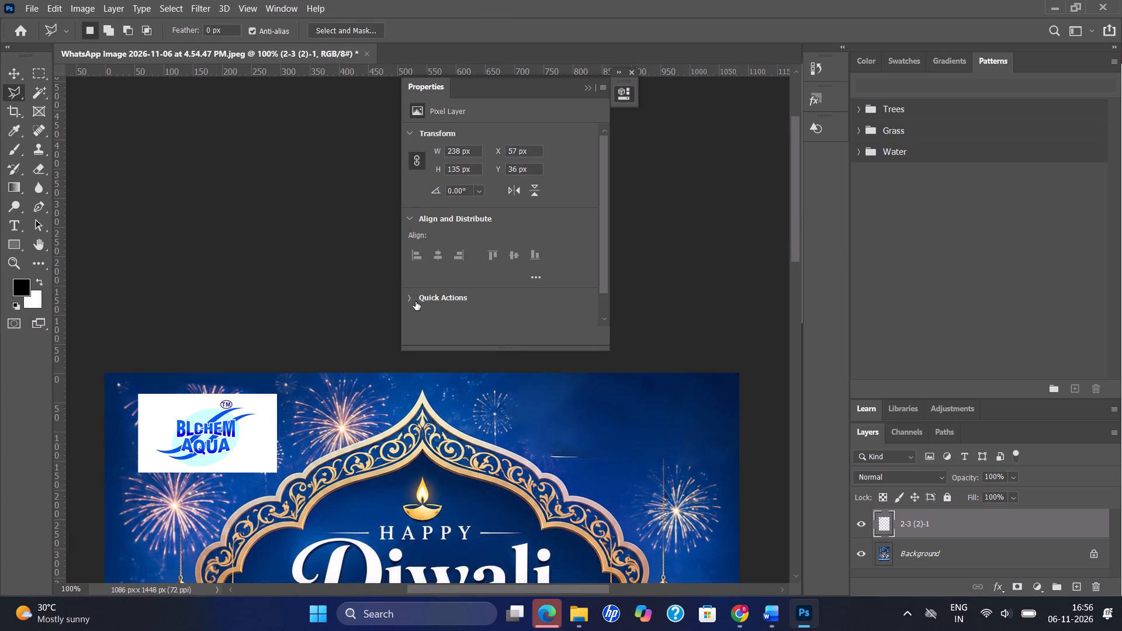
{"action": "left_click", "coordinate": [411, 297]}
{"action": "left_click", "coordinate": [428, 291]}
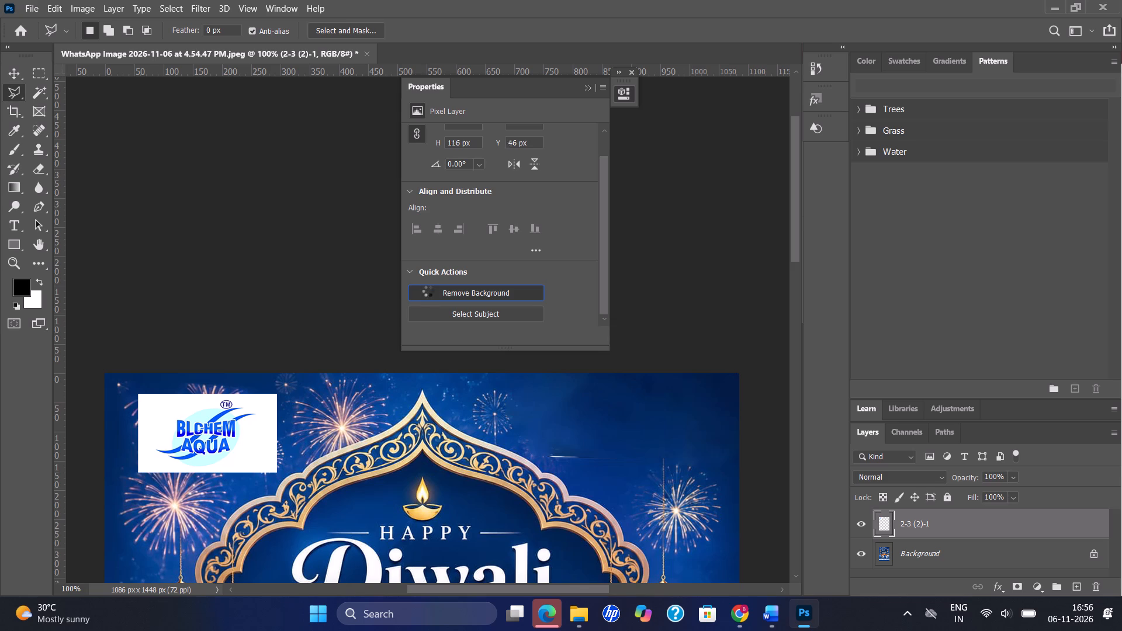
{"action": "left_click", "coordinate": [587, 88]}
Enlarge the BLCHEM AQUA logo to about 118% with Free Transform and shift it slightly toward the poster's left edge.
{"action": "key", "text": "ctrl+t"}
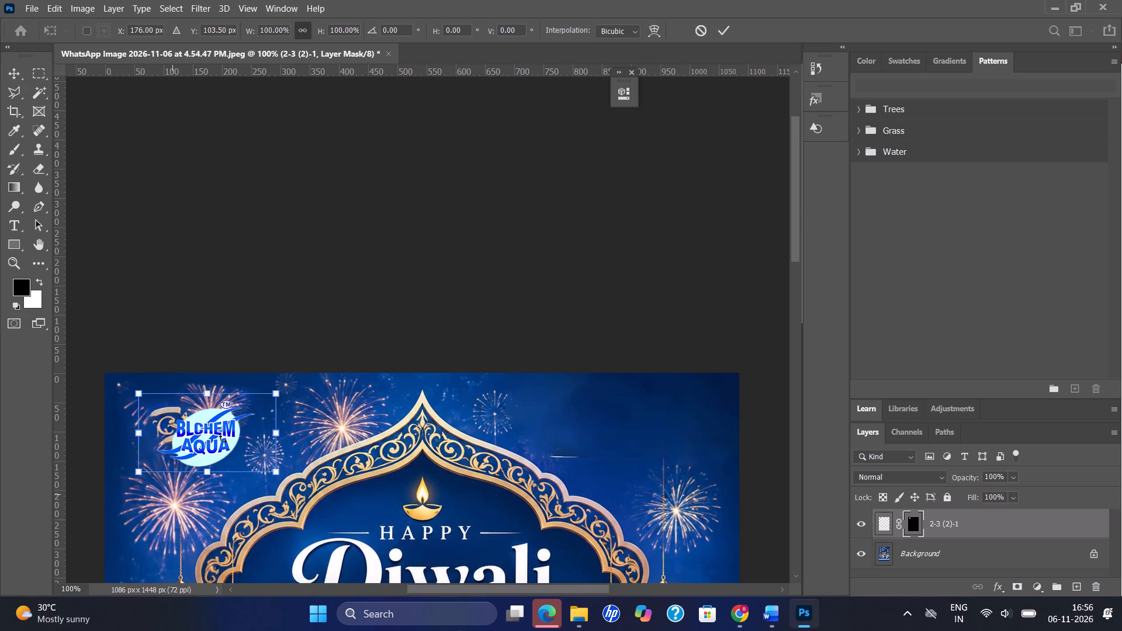
{"action": "left_click_drag", "start_coordinate": [275, 395], "coordinate": [289, 387]}
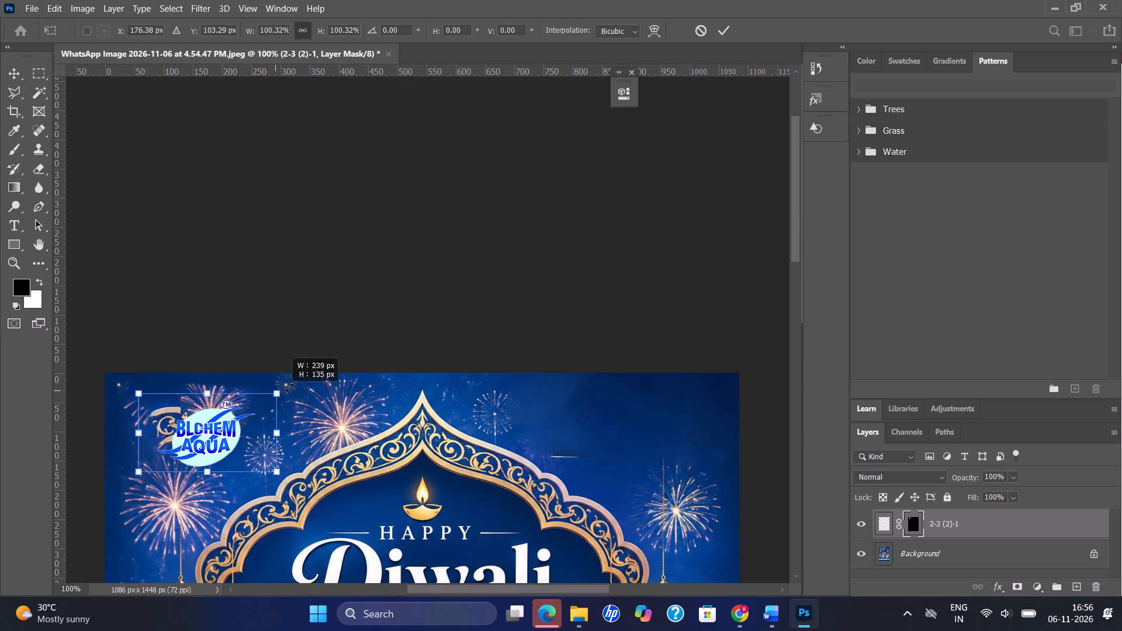
{"action": "left_click_drag", "start_coordinate": [289, 387], "coordinate": [298, 377]}
{"action": "left_click_drag", "start_coordinate": [218, 434], "coordinate": [204, 439]}
{"action": "key", "text": "Left"}
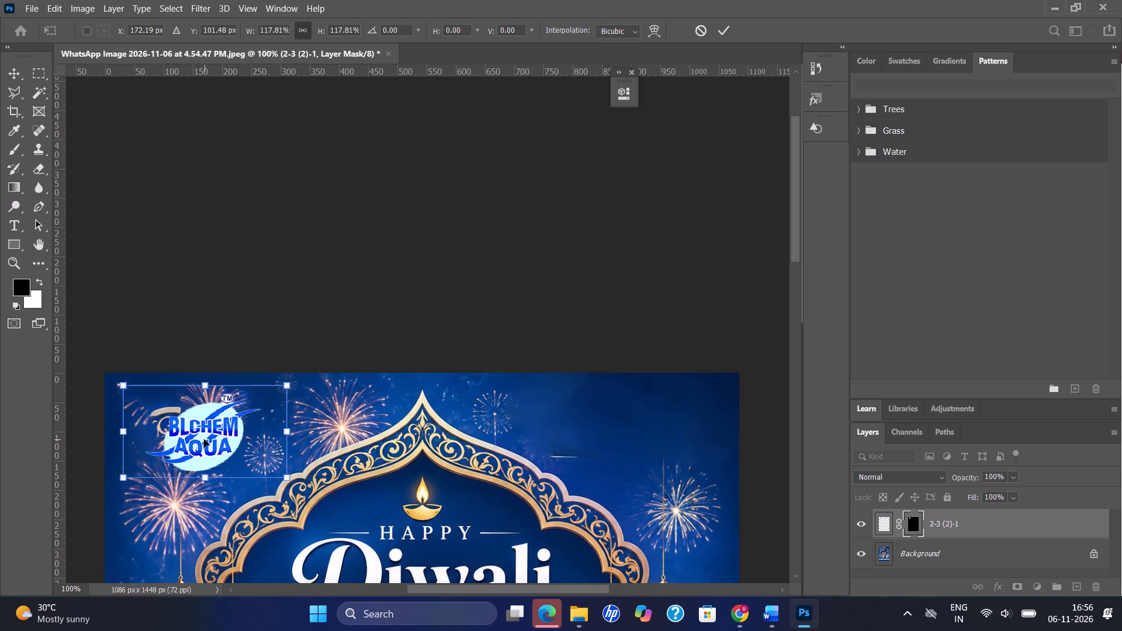
Examine the logo's placement in the whole poster and, at 200%, the branding on the water-treatment equipment.
{"action": "key", "text": "ctrl+minus"}
{"action": "left_click_drag", "start_coordinate": [795, 247], "coordinate": [753, 367]}
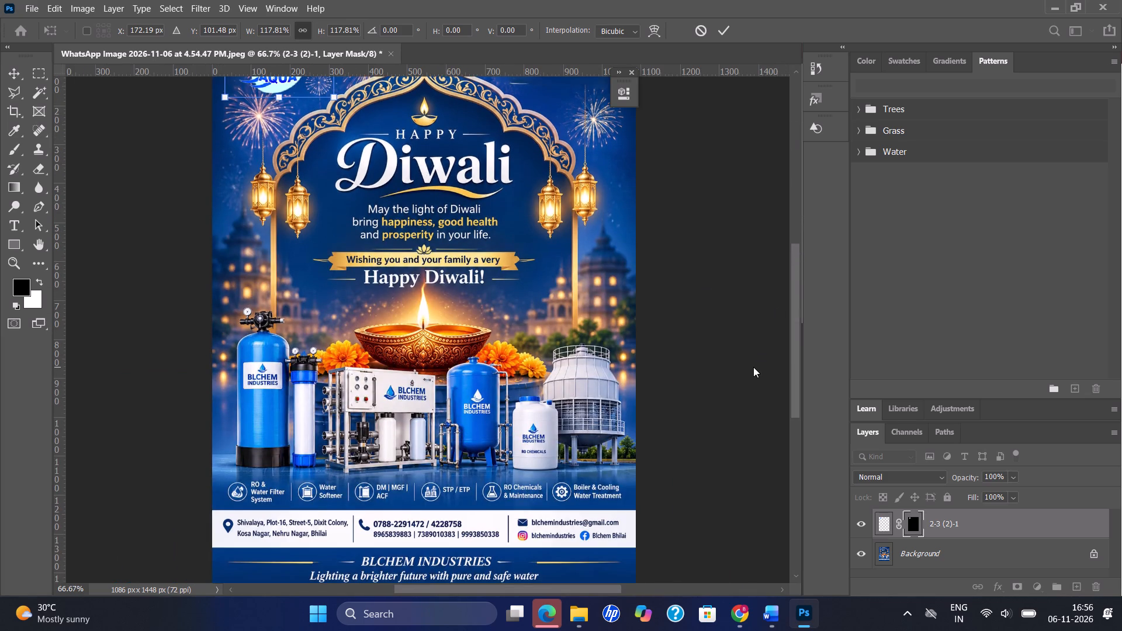
{"action": "left_click_drag", "start_coordinate": [753, 367], "coordinate": [760, 331]}
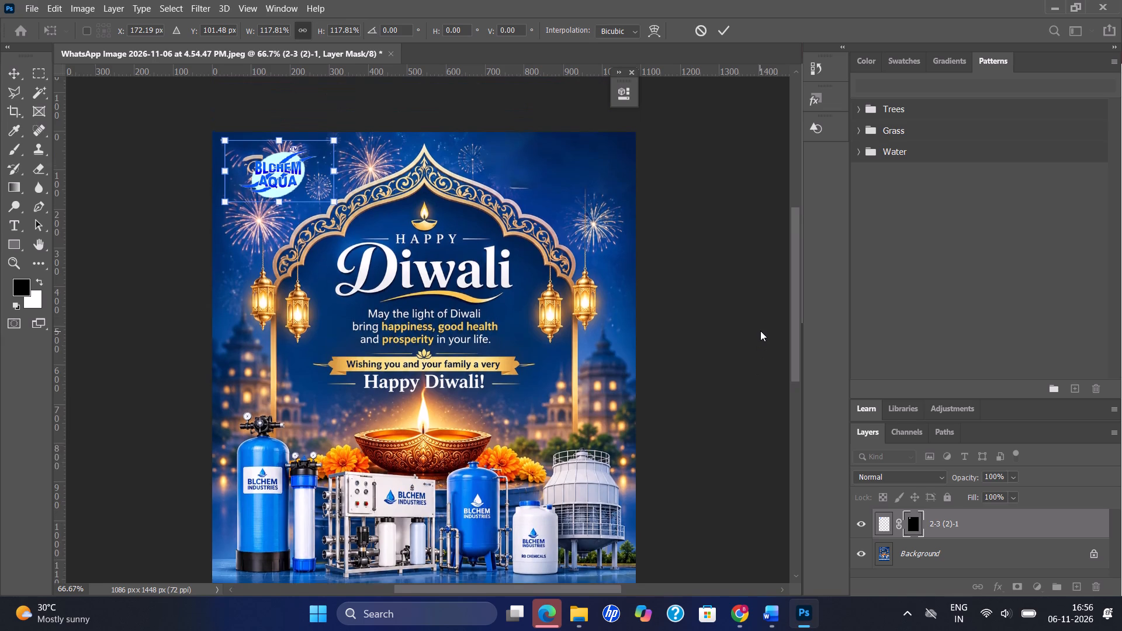
{"action": "left_click_drag", "start_coordinate": [760, 331], "coordinate": [760, 330]}
{"action": "key", "text": "ctrl+equal"}
{"action": "key", "text": "ctrl+equal"}
{"action": "key", "text": "ctrl+equal"}
{"action": "key", "text": "ctrl+equal"}
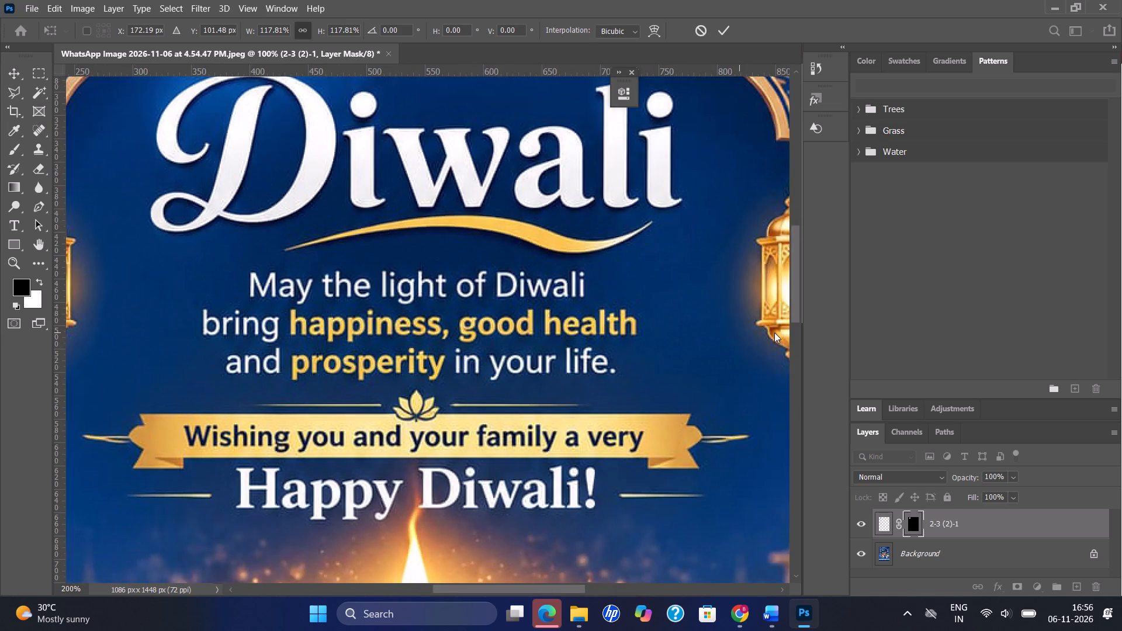
{"action": "left_click_drag", "start_coordinate": [795, 299], "coordinate": [773, 344]}
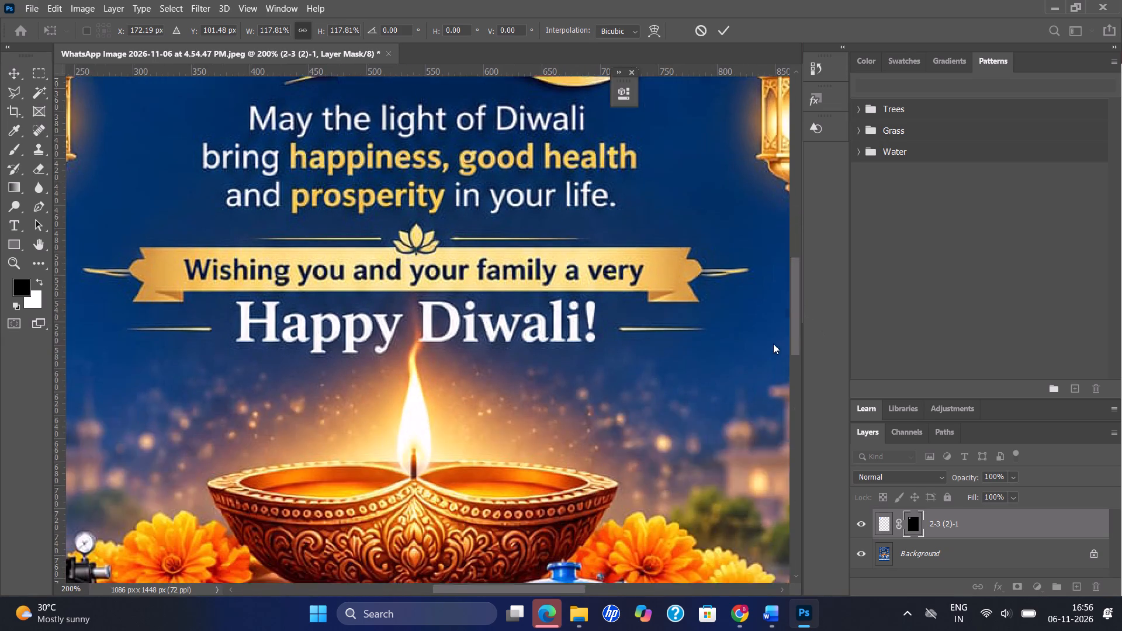
{"action": "left_click_drag", "start_coordinate": [773, 344], "coordinate": [746, 406]}
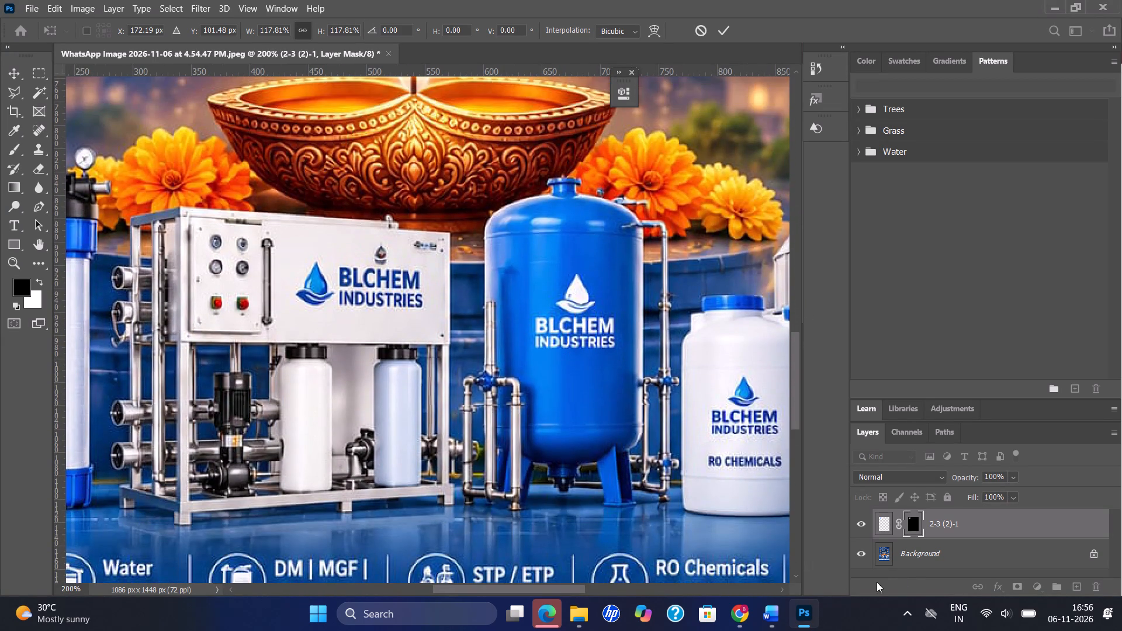
On the Background layer, remove the water-drop emblem from the white RO Chemicals drum using a rectangular selection and Content-Aware Fill.
{"action": "left_click", "coordinate": [904, 561]}
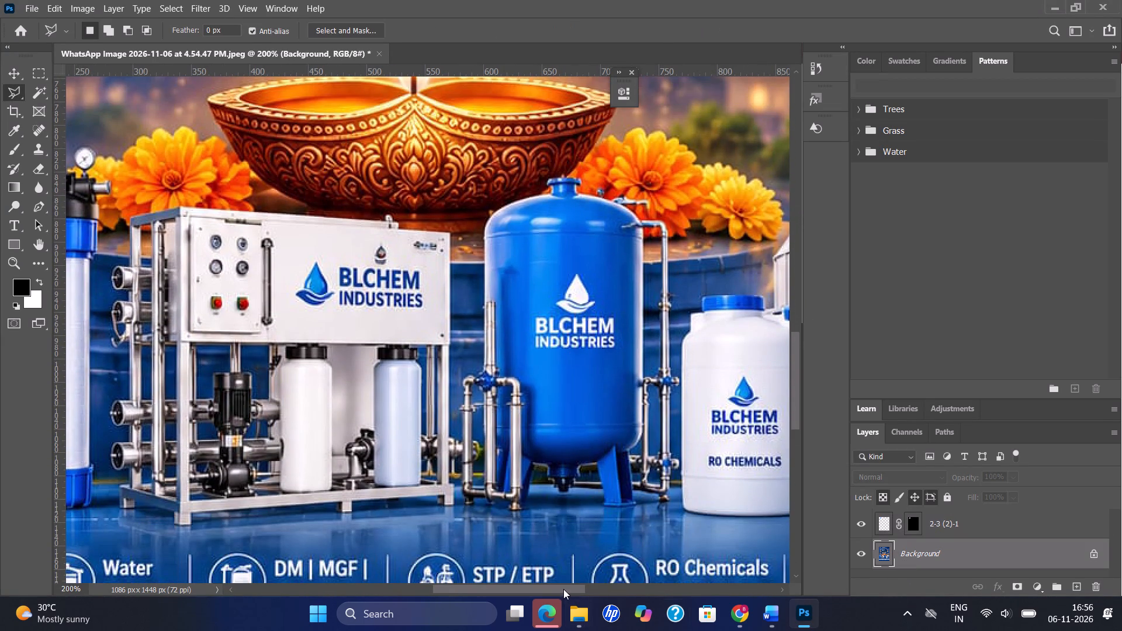
{"action": "left_click_drag", "start_coordinate": [563, 589], "coordinate": [607, 601]}
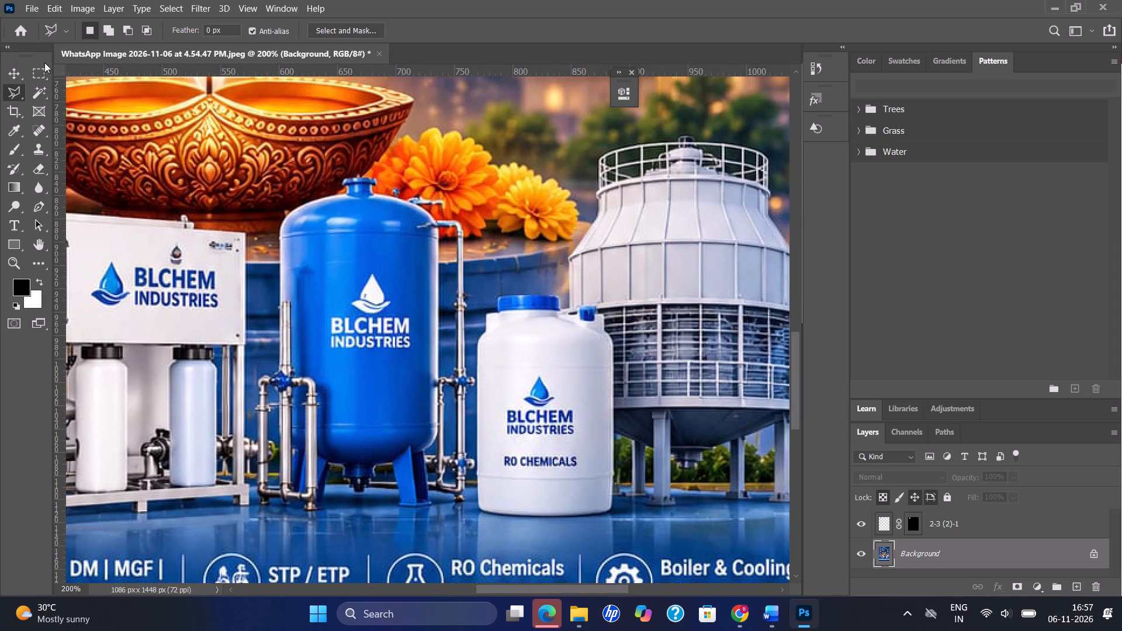
{"action": "left_click_drag", "start_coordinate": [41, 67], "coordinate": [306, 365]}
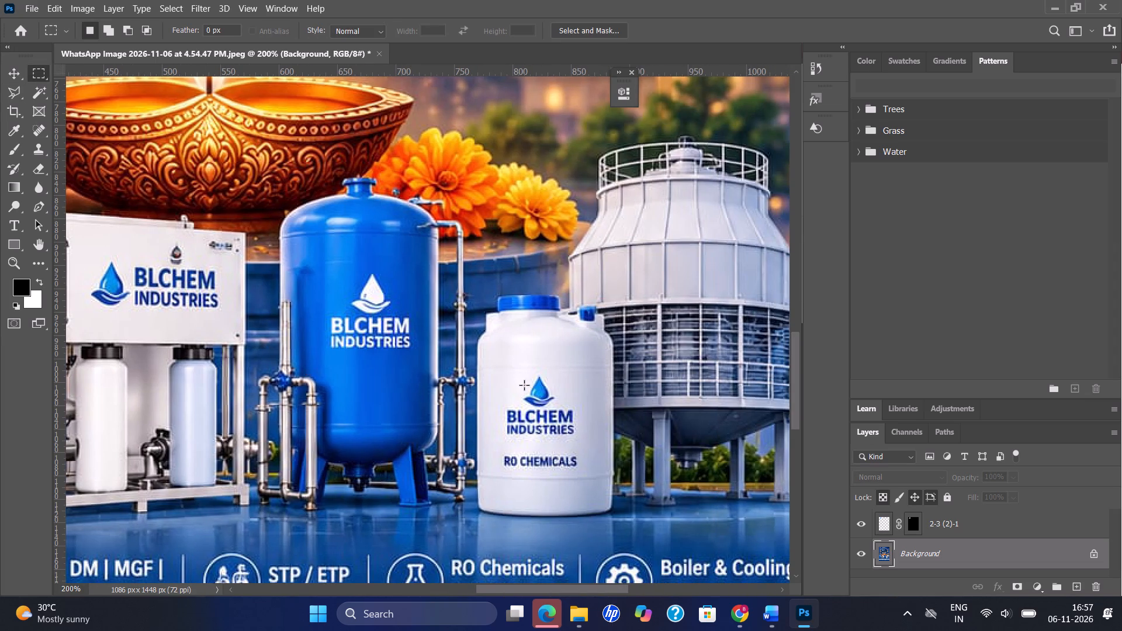
{"action": "left_click_drag", "start_coordinate": [514, 370], "coordinate": [567, 408]}
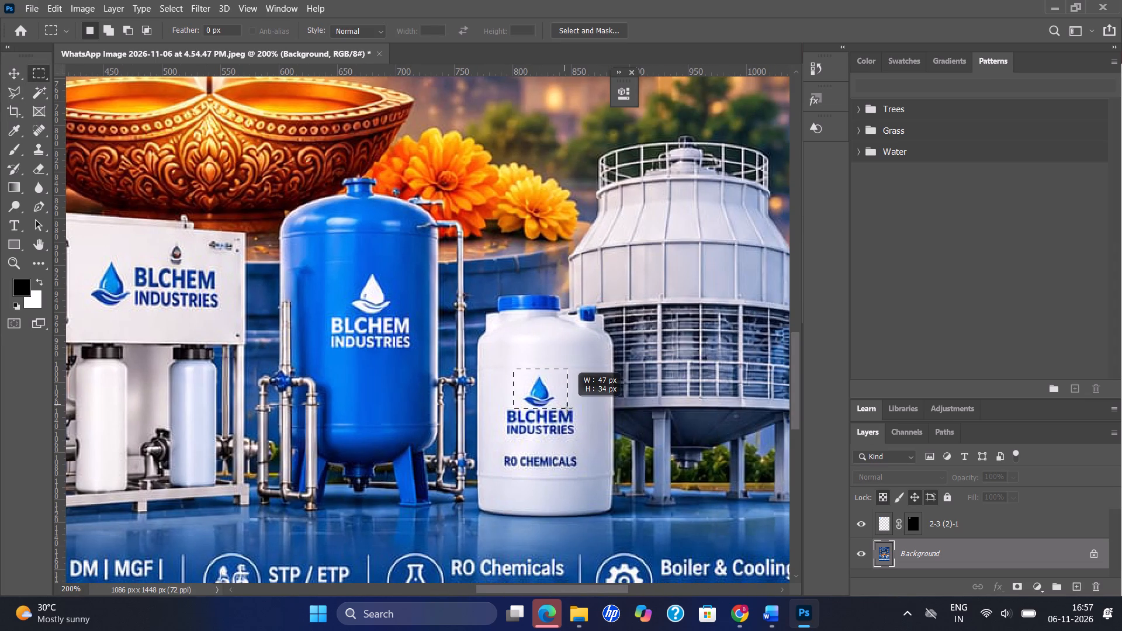
{"action": "left_click_drag", "start_coordinate": [567, 408], "coordinate": [567, 405]}
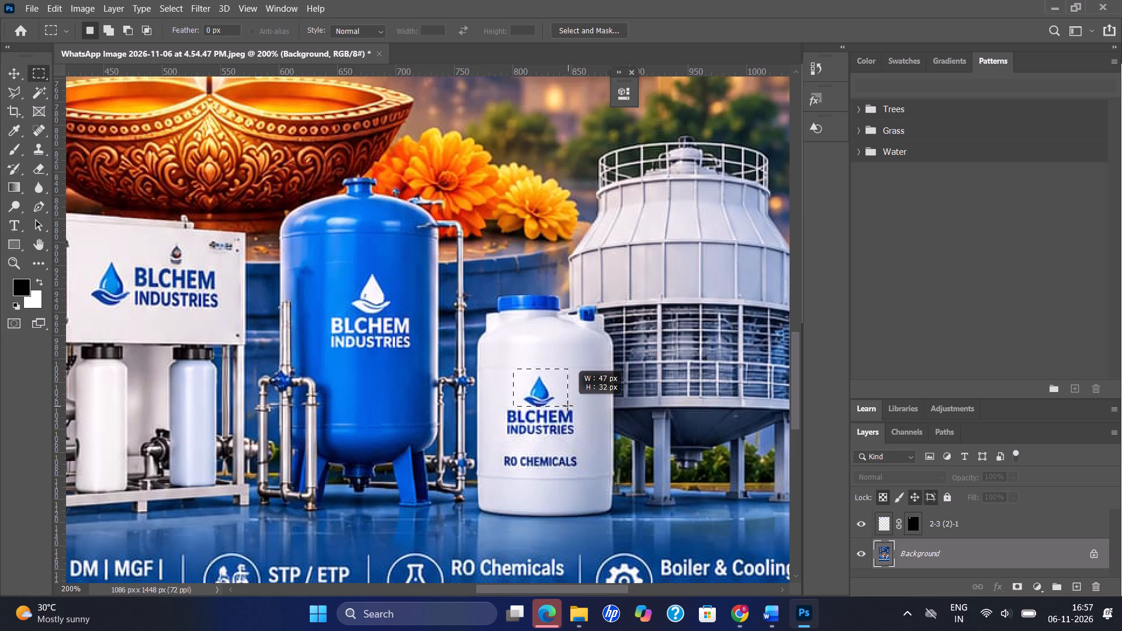
{"action": "left_click_drag", "start_coordinate": [567, 405], "coordinate": [566, 407]}
{"action": "key", "text": "shift+BackSpace"}
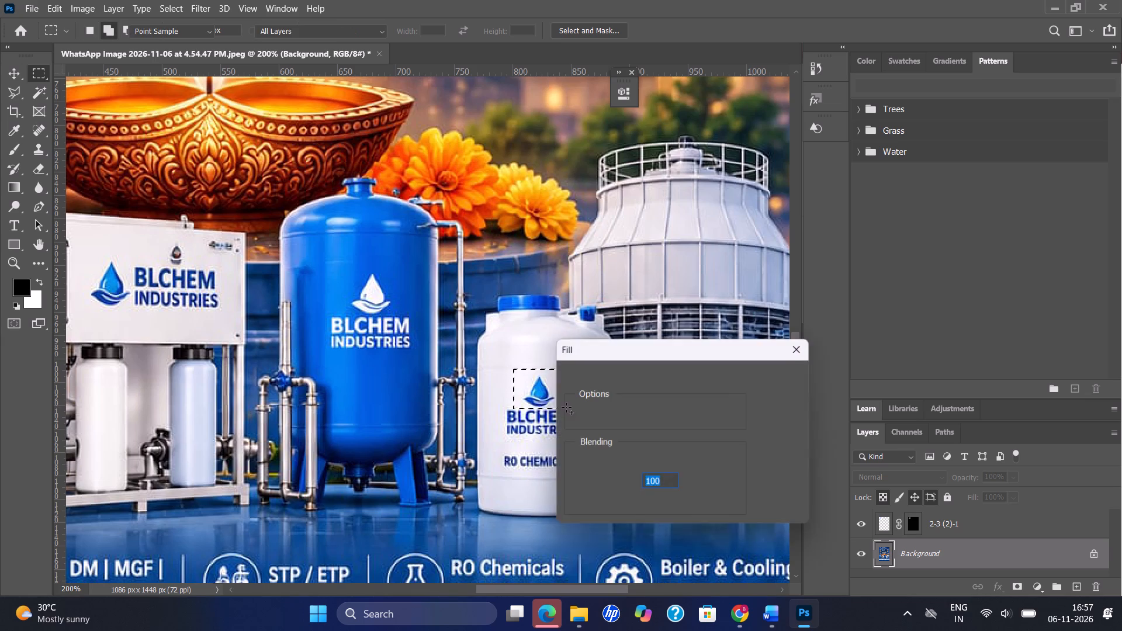
{"action": "key", "text": "Return"}
{"action": "key", "text": "ctrl+d"}
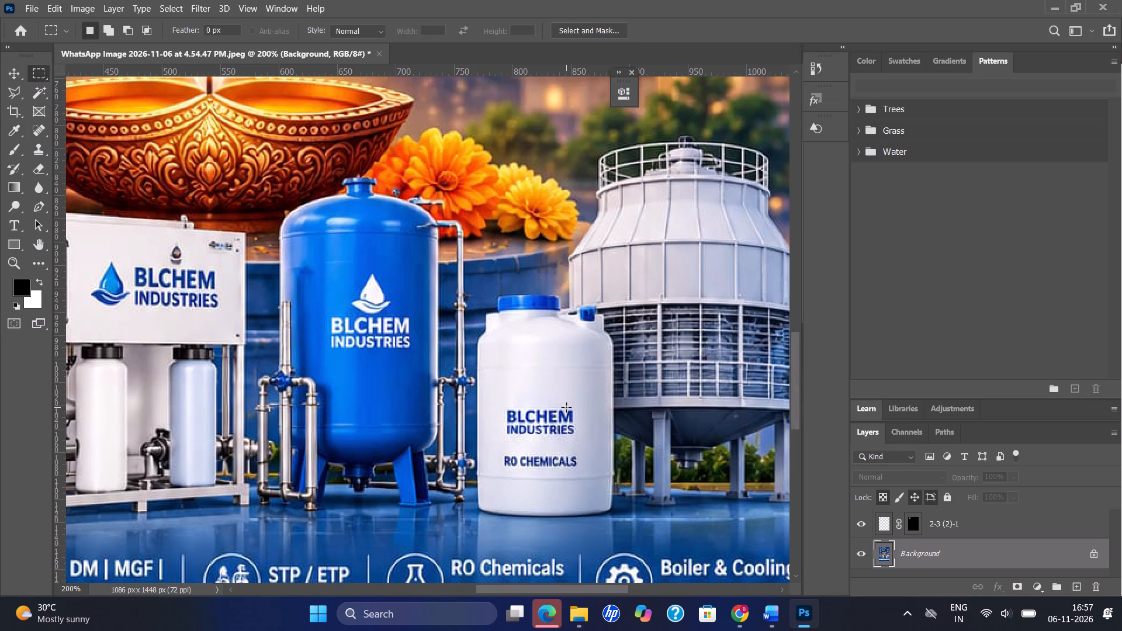
Select the white water-drop emblem above the lettering on the blue tank, try Content-Aware Fill on it, and undo the fill.
{"action": "left_click_drag", "start_coordinate": [329, 267], "coordinate": [405, 314]}
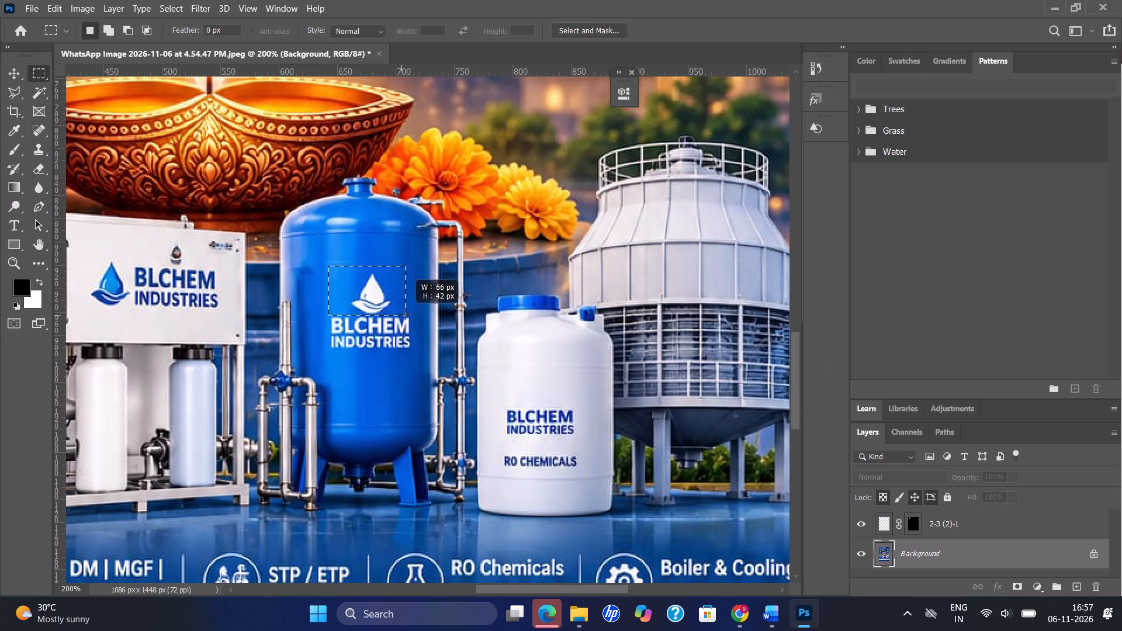
{"action": "left_click_drag", "start_coordinate": [405, 314], "coordinate": [410, 315]}
{"action": "key", "text": "Up"}
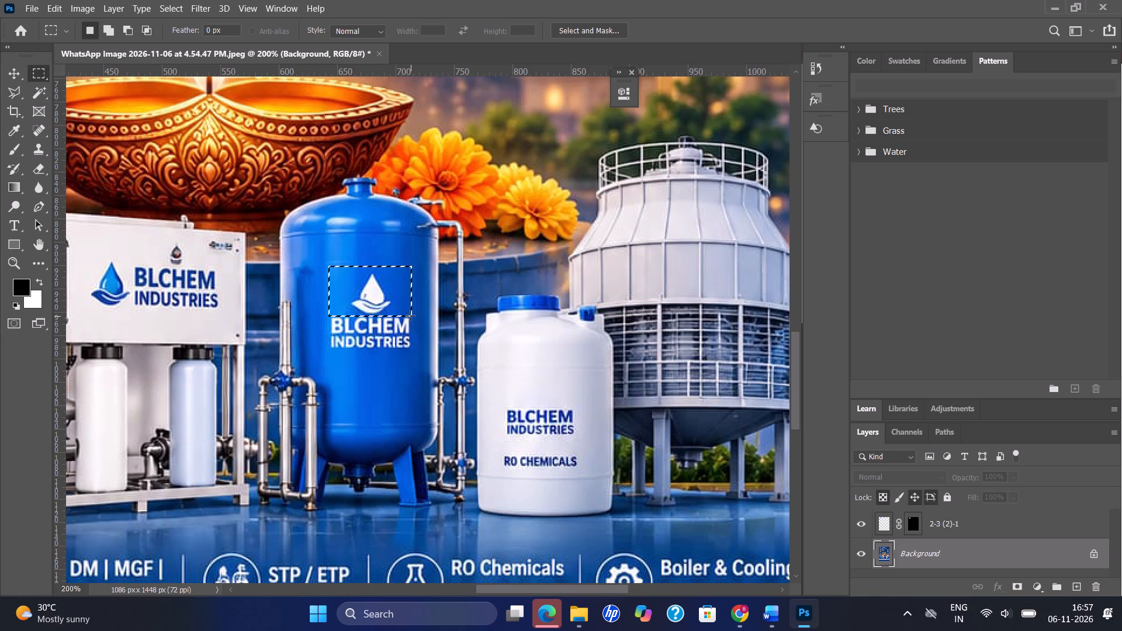
{"action": "key", "text": "Up"}
{"action": "key", "text": "shift+BackSpace"}
{"action": "key", "text": "Return"}
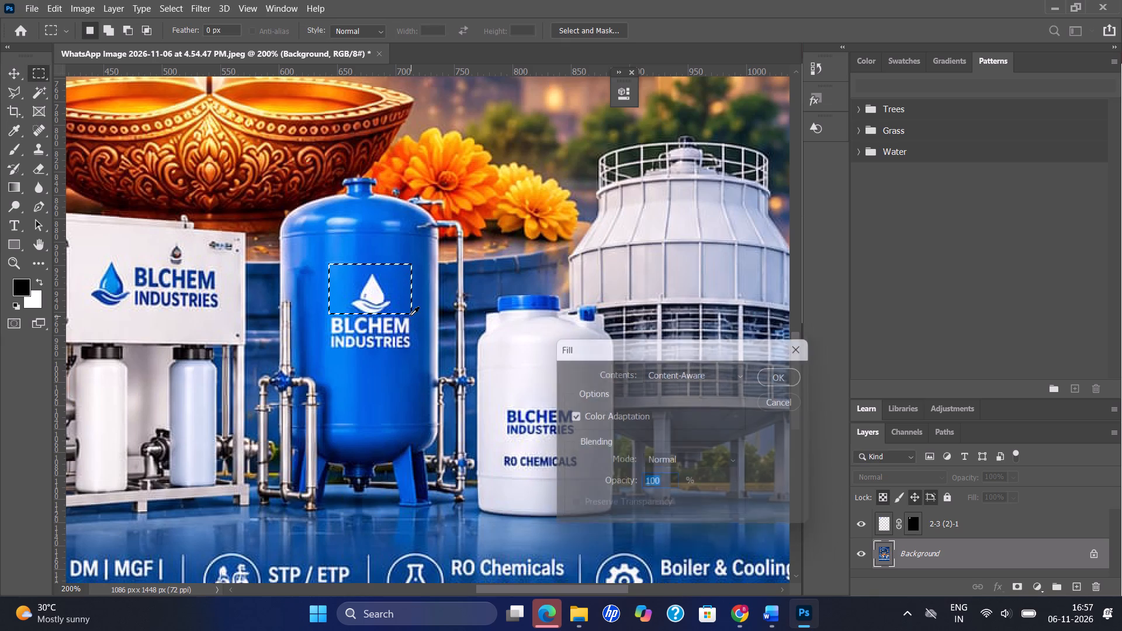
{"action": "key", "text": "ctrl+z"}
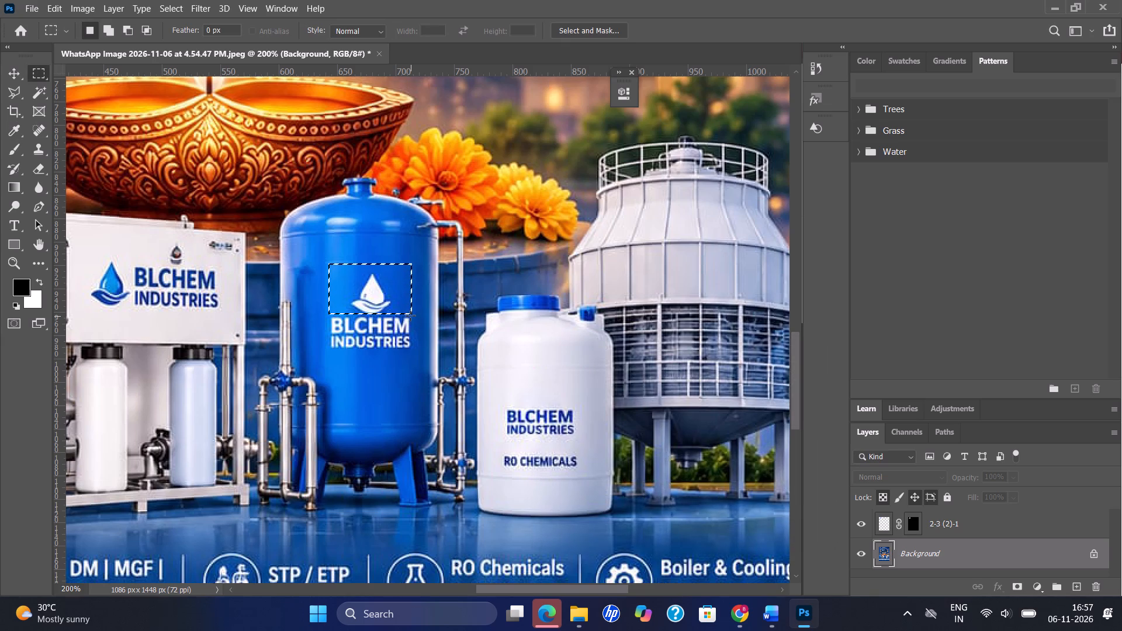
Fill the selected emblem area on the blue tank with a solid blue sampled from the tank beside the emblem, and deselect.
{"action": "key", "text": "shift+BackSpace"}
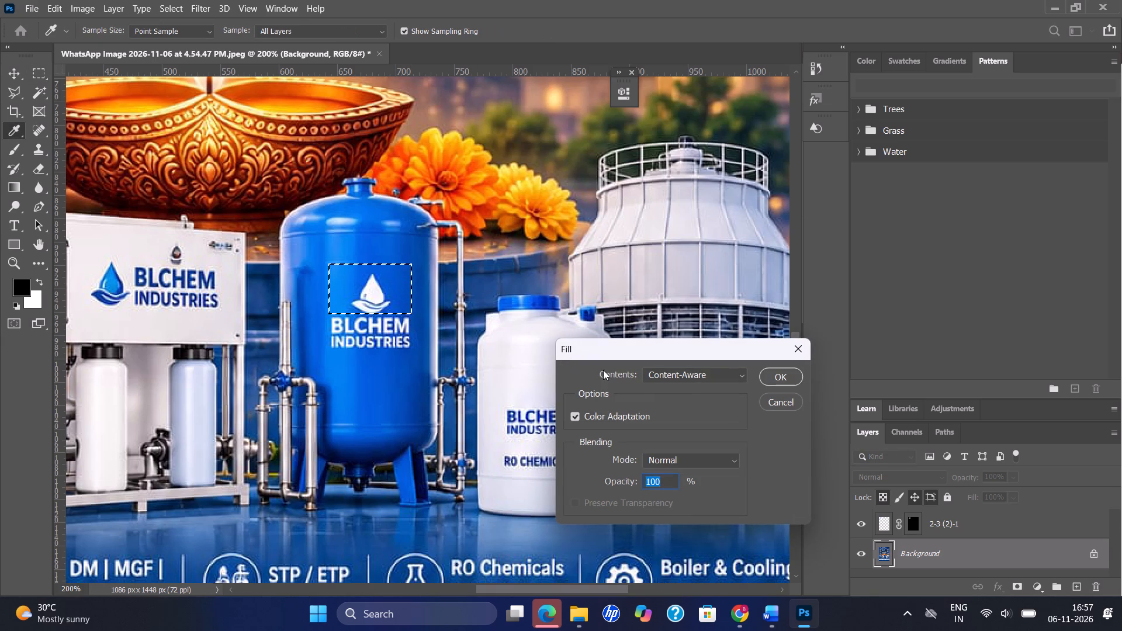
{"action": "left_click", "coordinate": [664, 379]}
{"action": "left_click", "coordinate": [656, 416]}
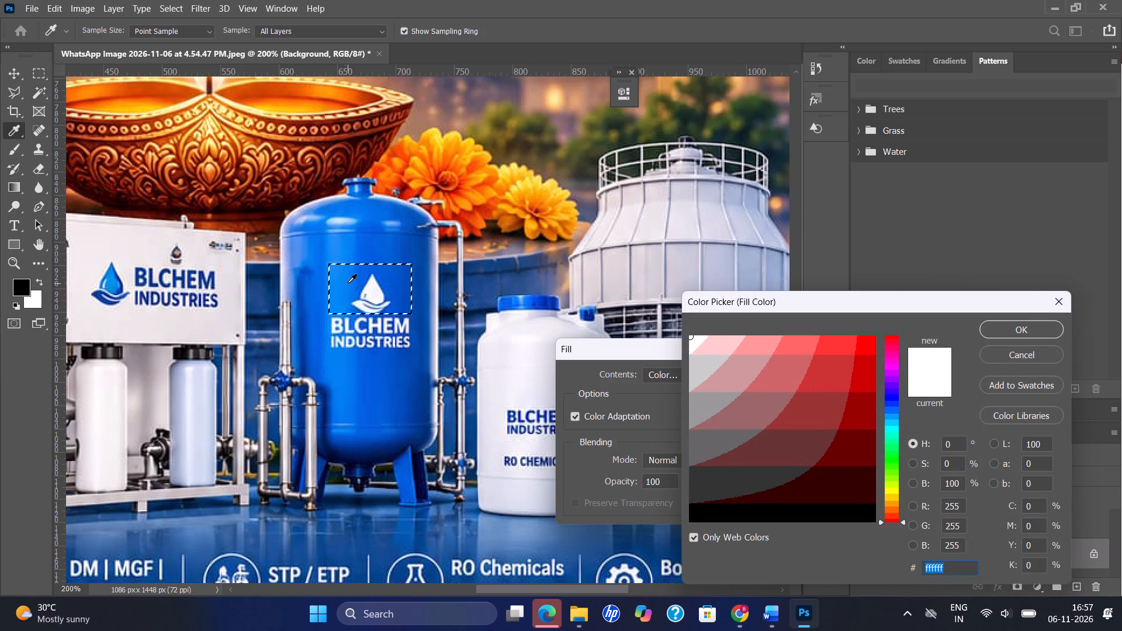
{"action": "left_click", "coordinate": [348, 283]}
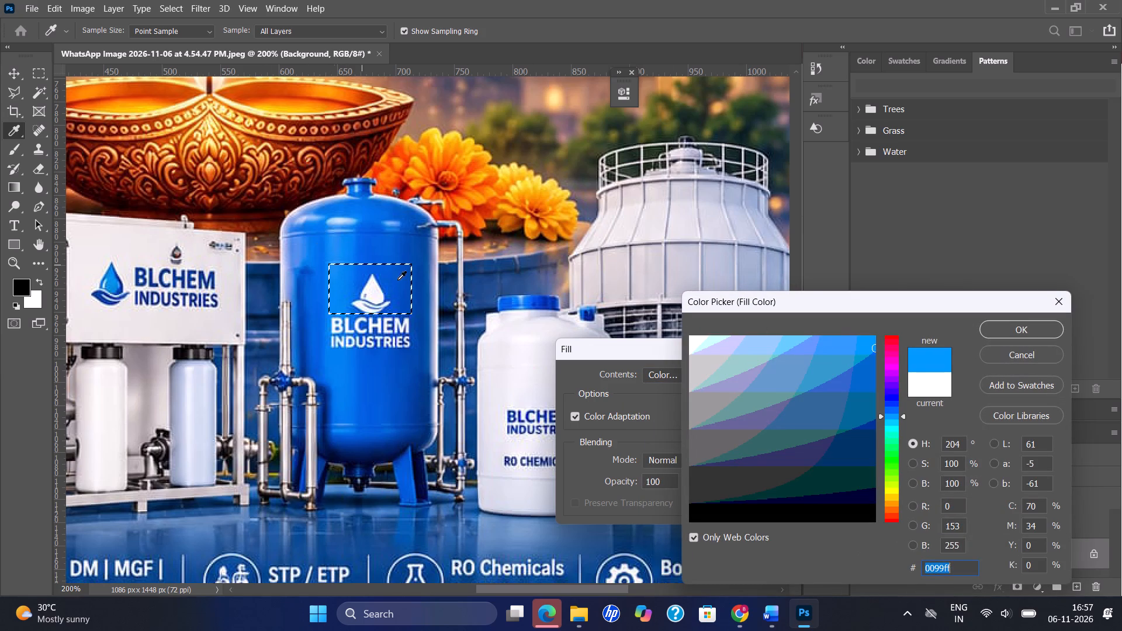
{"action": "left_click", "coordinate": [401, 280]}
{"action": "left_click", "coordinate": [1014, 327]}
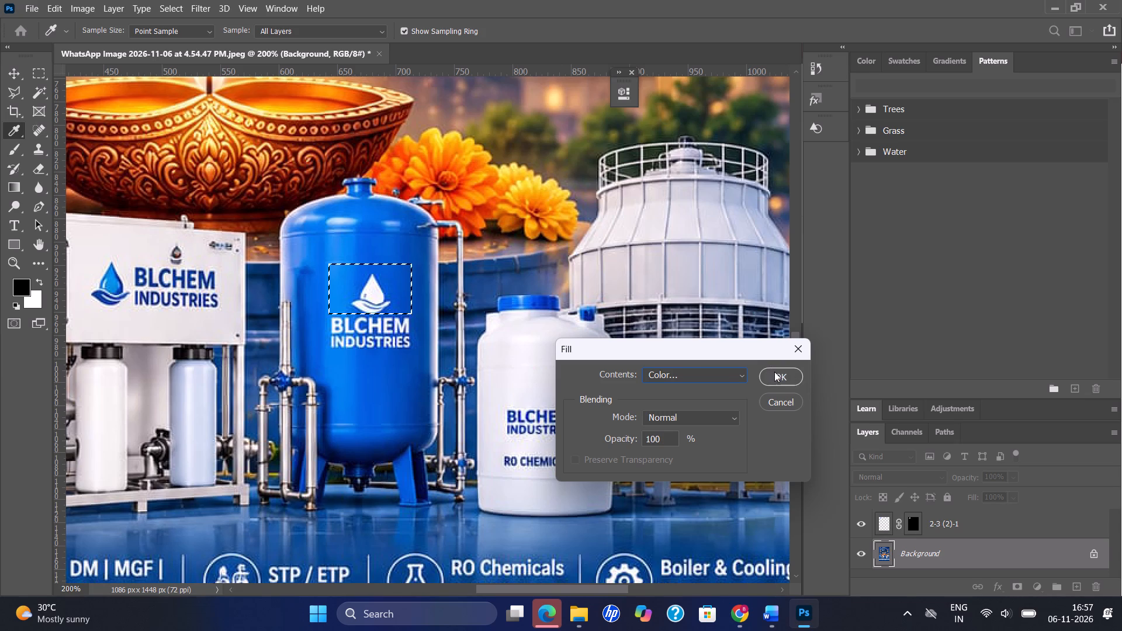
{"action": "left_click", "coordinate": [774, 372]}
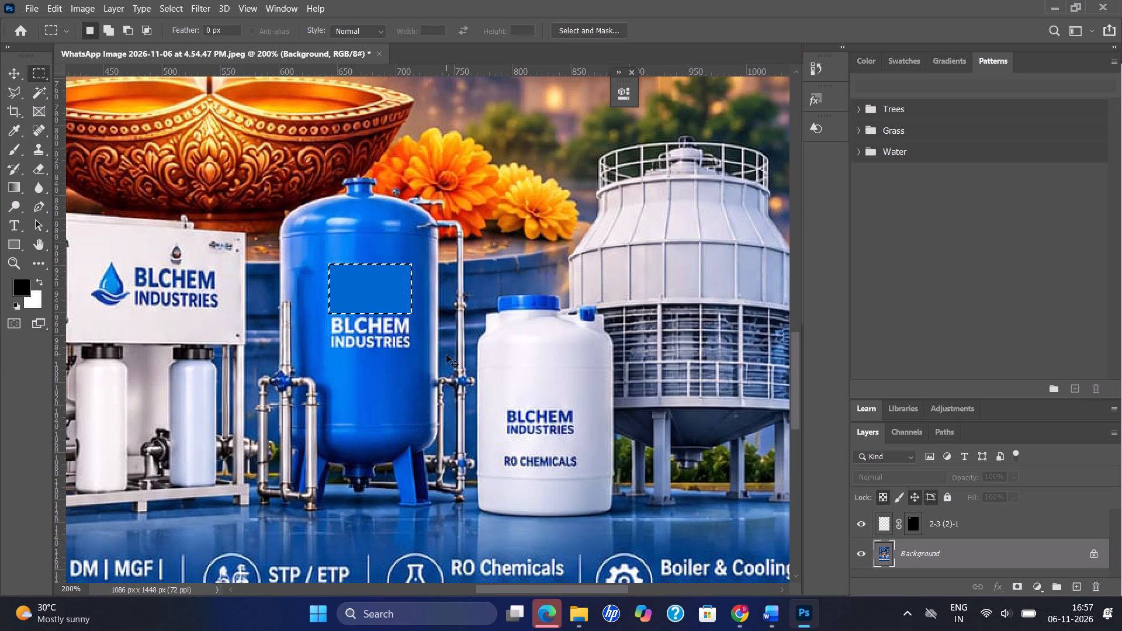
{"action": "key", "text": "ctrl+d"}
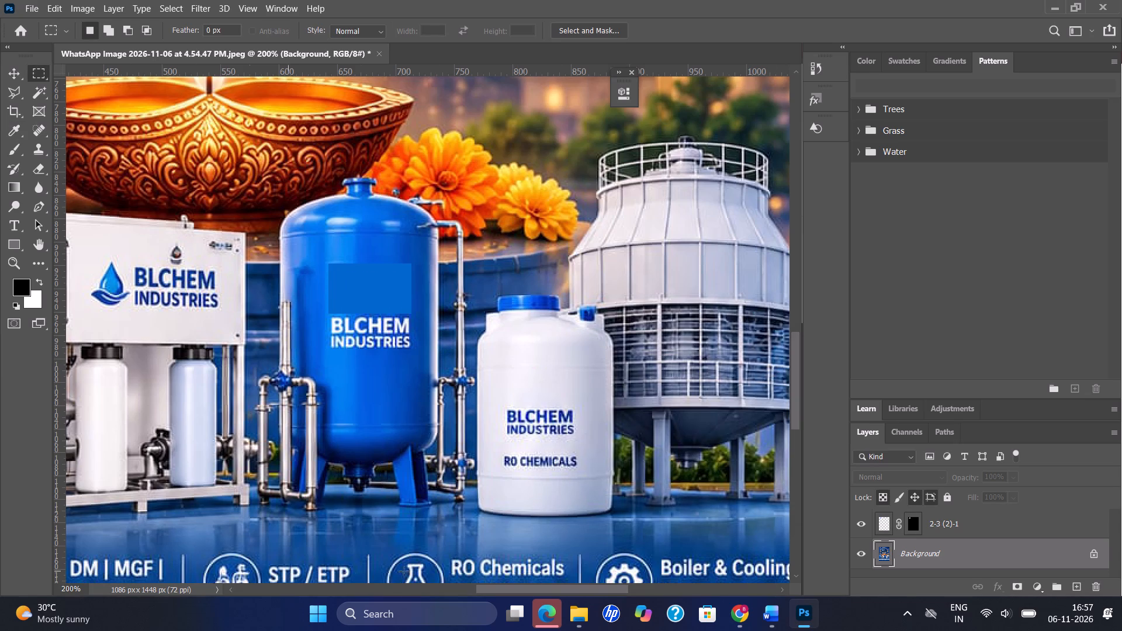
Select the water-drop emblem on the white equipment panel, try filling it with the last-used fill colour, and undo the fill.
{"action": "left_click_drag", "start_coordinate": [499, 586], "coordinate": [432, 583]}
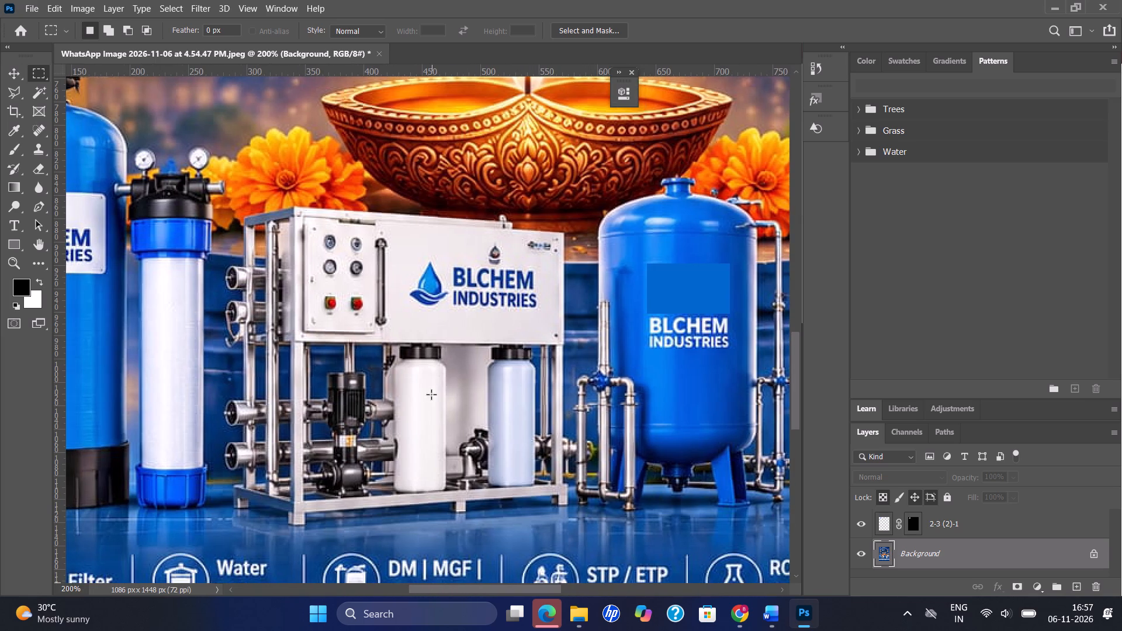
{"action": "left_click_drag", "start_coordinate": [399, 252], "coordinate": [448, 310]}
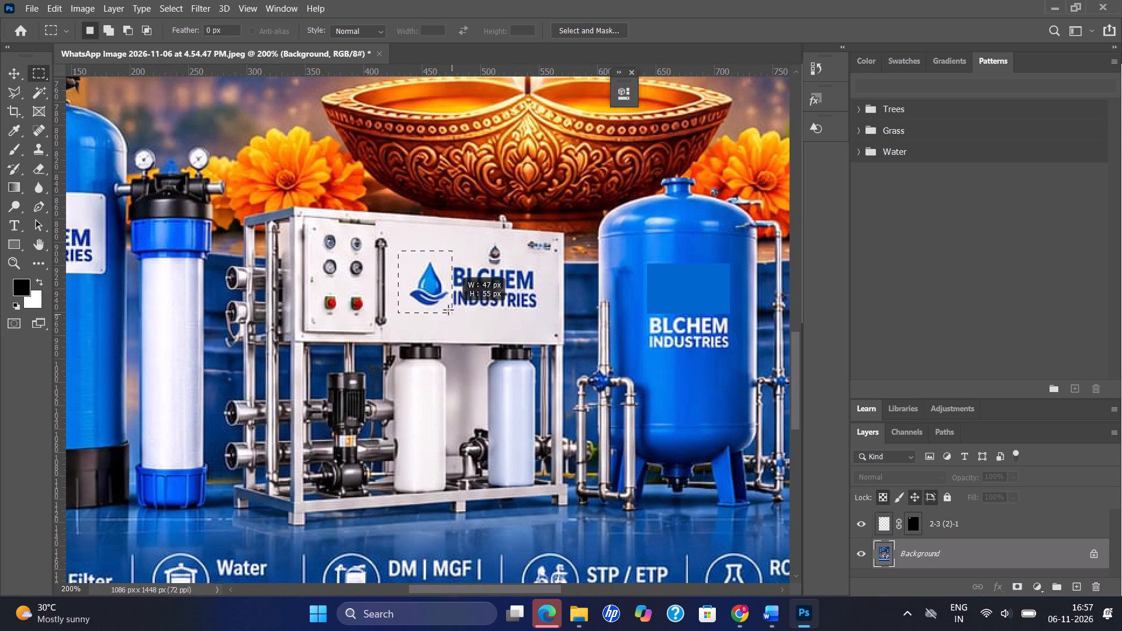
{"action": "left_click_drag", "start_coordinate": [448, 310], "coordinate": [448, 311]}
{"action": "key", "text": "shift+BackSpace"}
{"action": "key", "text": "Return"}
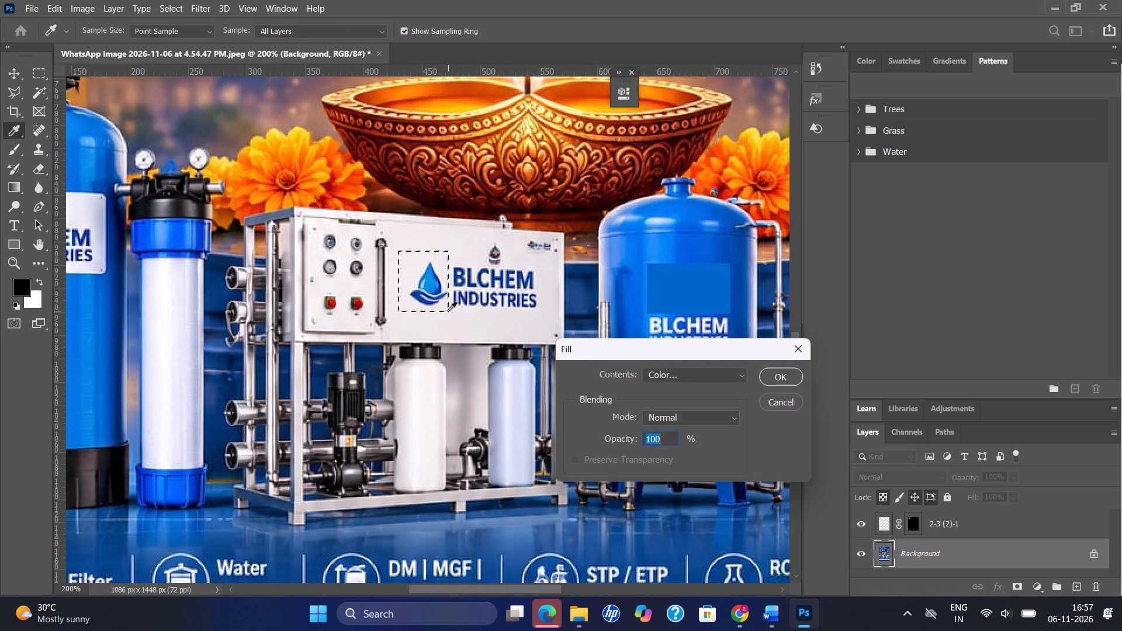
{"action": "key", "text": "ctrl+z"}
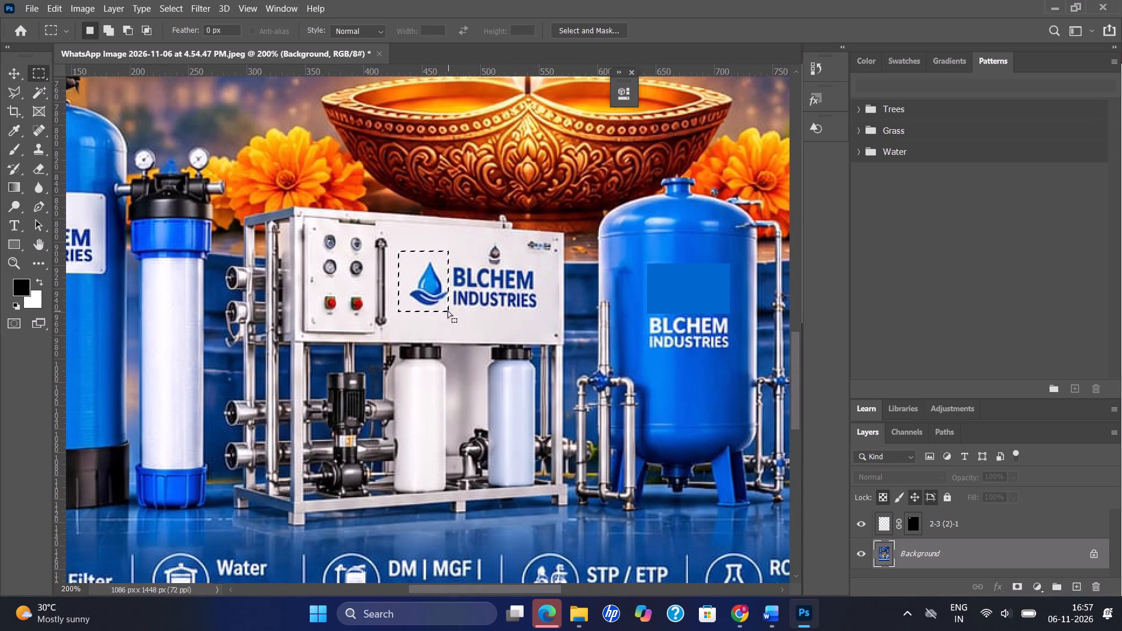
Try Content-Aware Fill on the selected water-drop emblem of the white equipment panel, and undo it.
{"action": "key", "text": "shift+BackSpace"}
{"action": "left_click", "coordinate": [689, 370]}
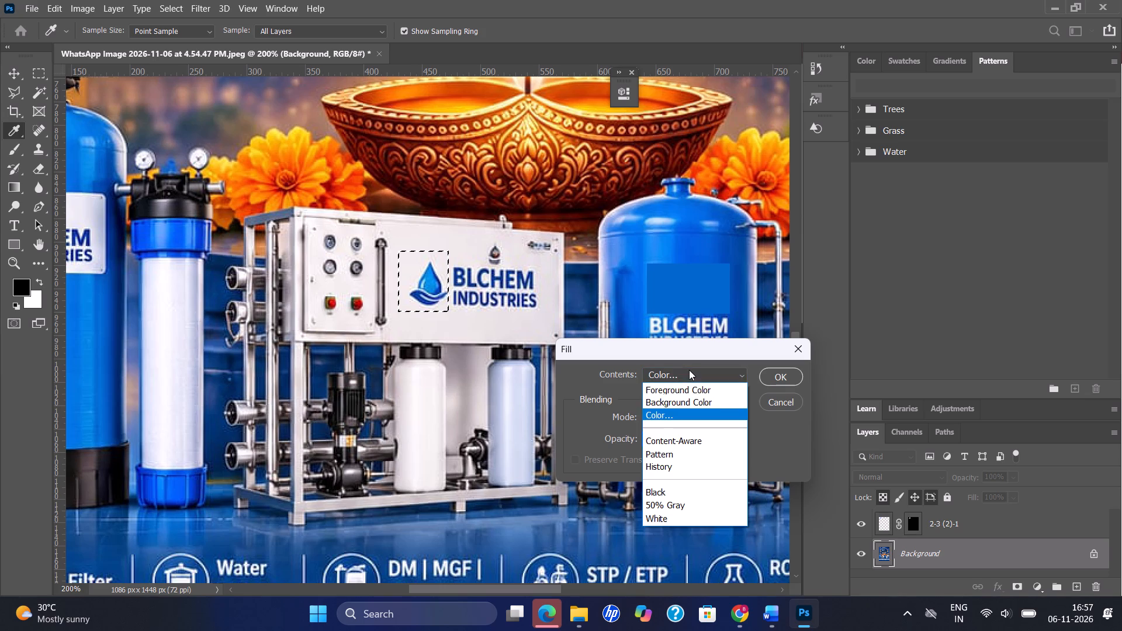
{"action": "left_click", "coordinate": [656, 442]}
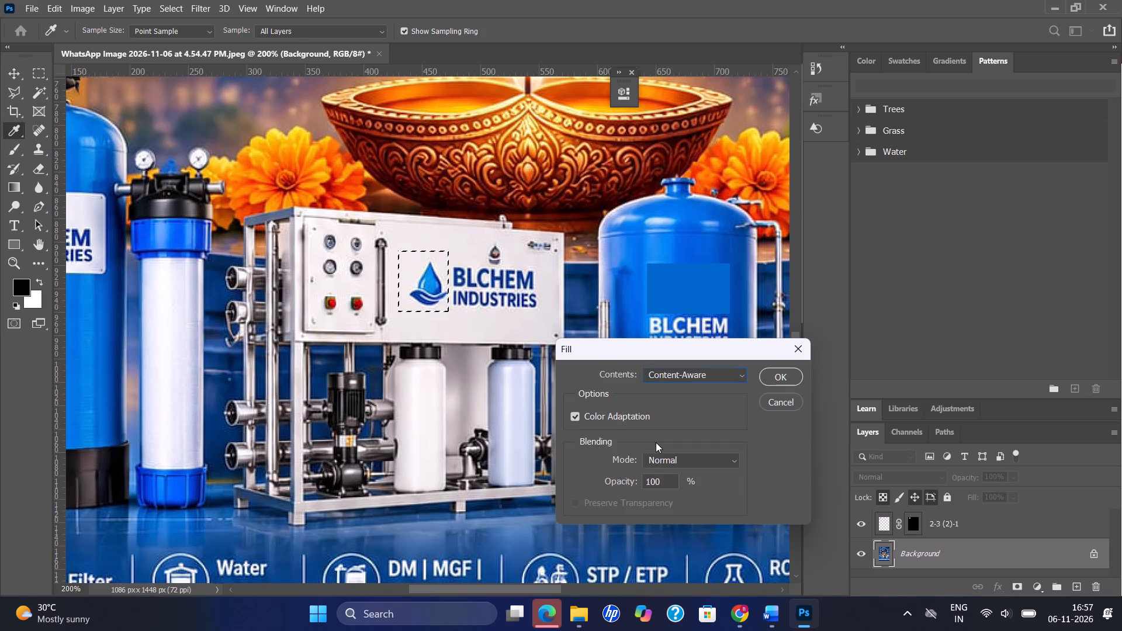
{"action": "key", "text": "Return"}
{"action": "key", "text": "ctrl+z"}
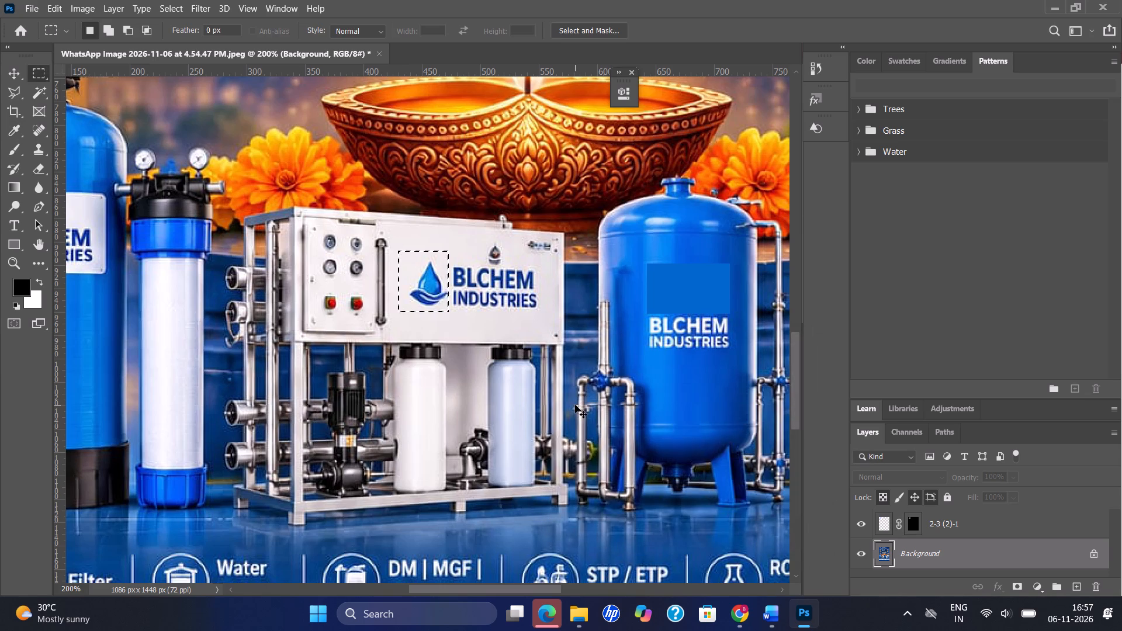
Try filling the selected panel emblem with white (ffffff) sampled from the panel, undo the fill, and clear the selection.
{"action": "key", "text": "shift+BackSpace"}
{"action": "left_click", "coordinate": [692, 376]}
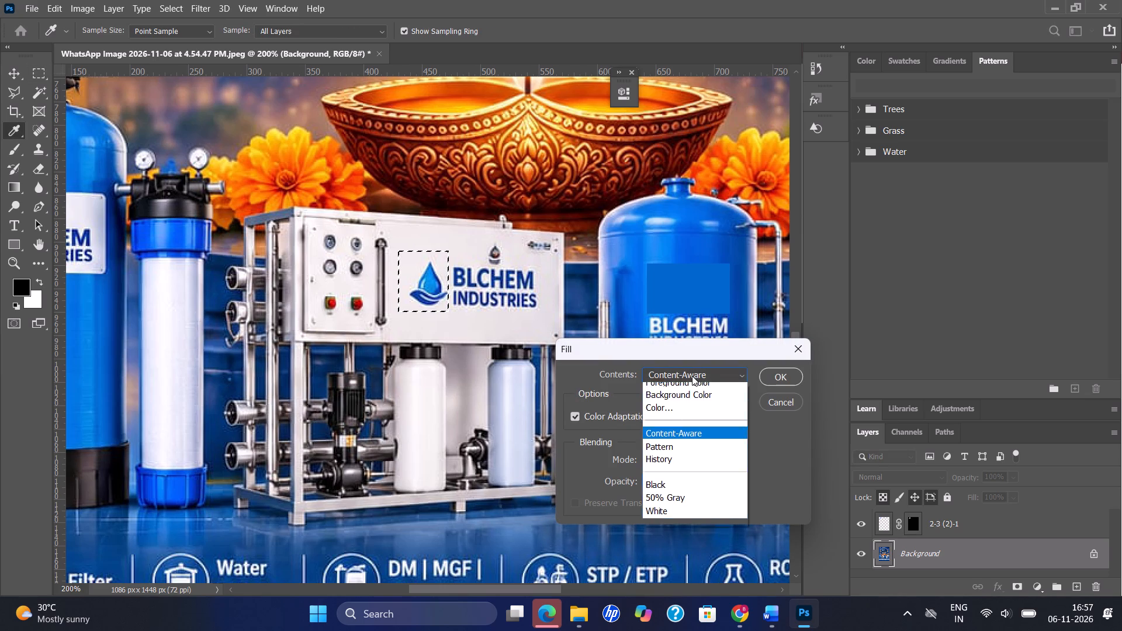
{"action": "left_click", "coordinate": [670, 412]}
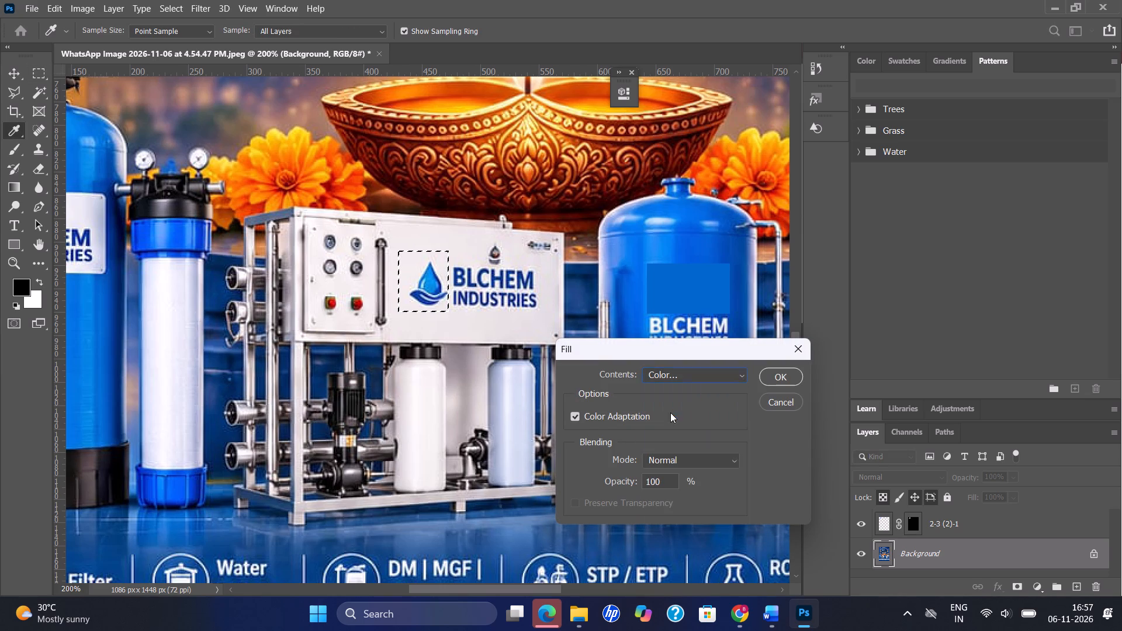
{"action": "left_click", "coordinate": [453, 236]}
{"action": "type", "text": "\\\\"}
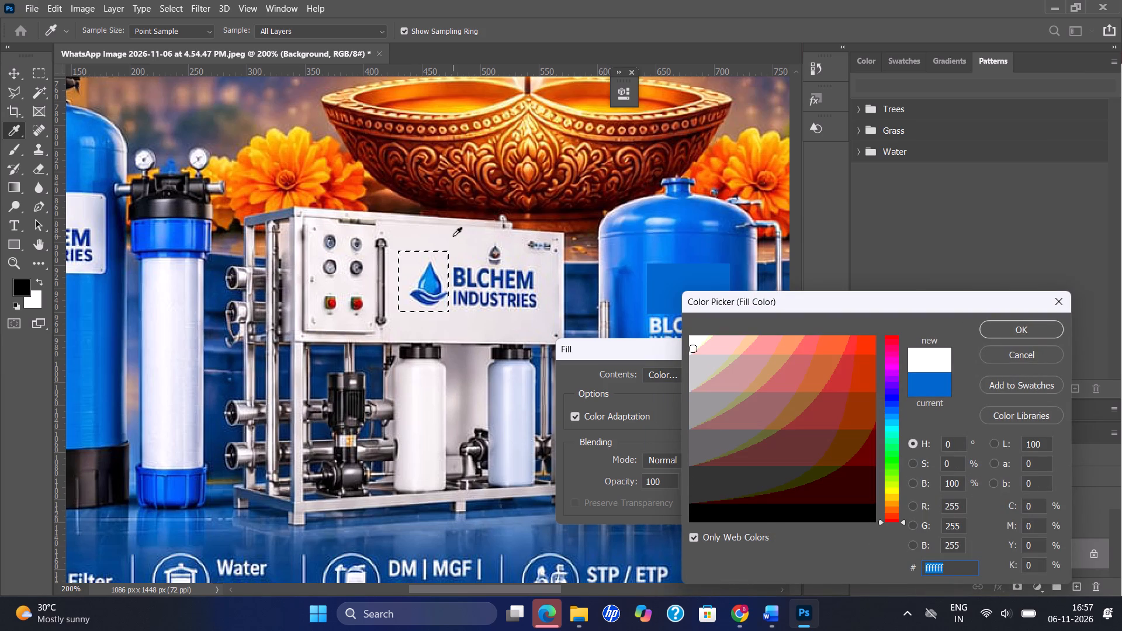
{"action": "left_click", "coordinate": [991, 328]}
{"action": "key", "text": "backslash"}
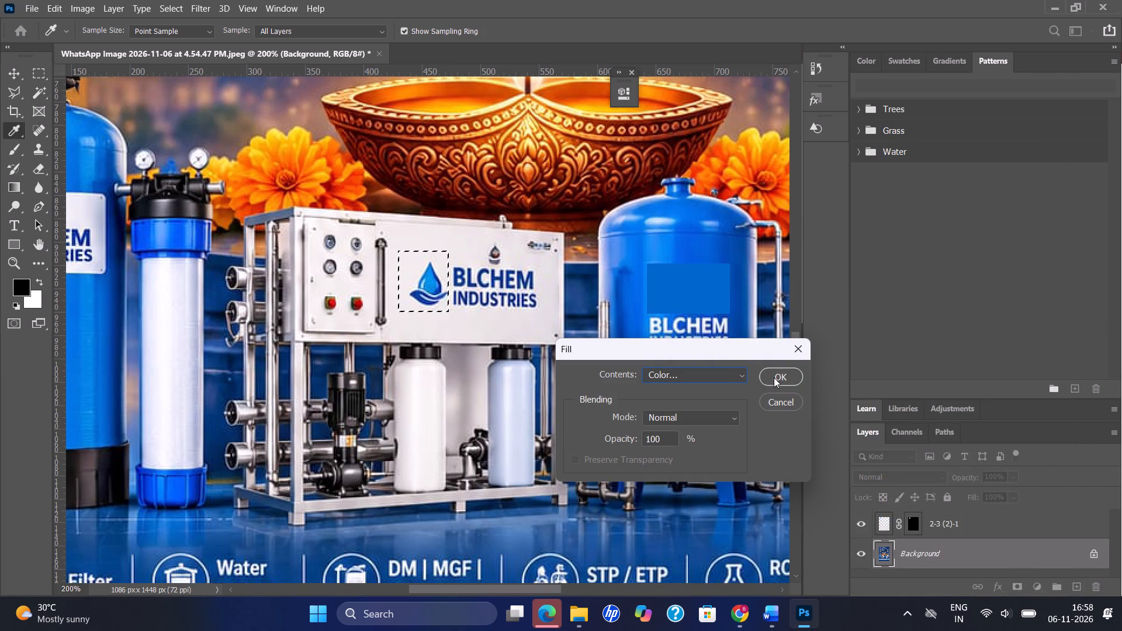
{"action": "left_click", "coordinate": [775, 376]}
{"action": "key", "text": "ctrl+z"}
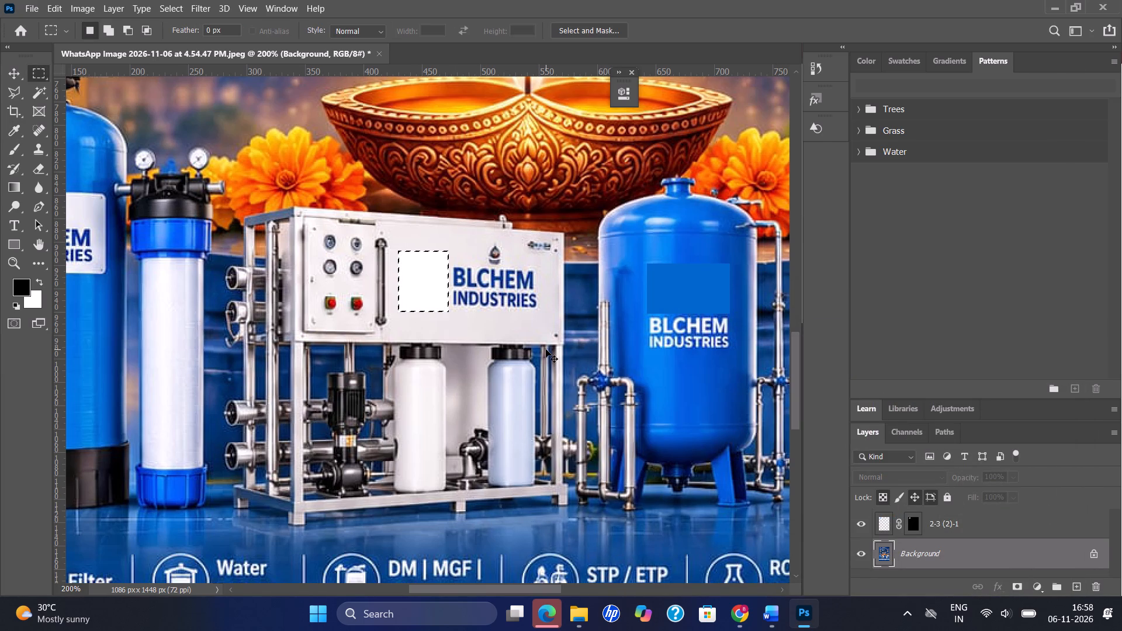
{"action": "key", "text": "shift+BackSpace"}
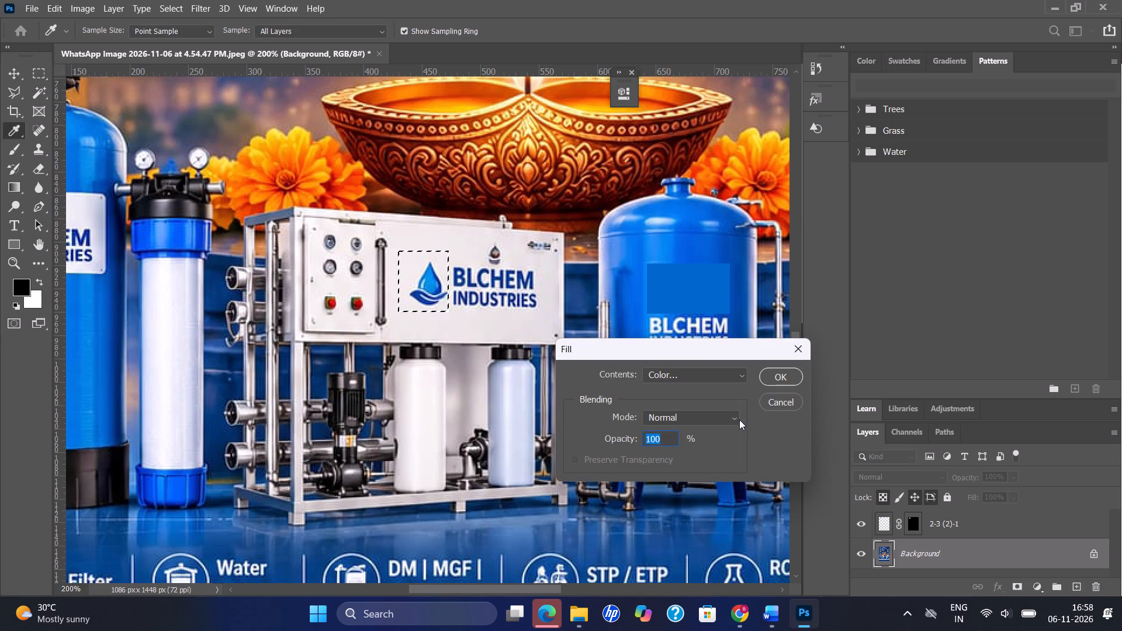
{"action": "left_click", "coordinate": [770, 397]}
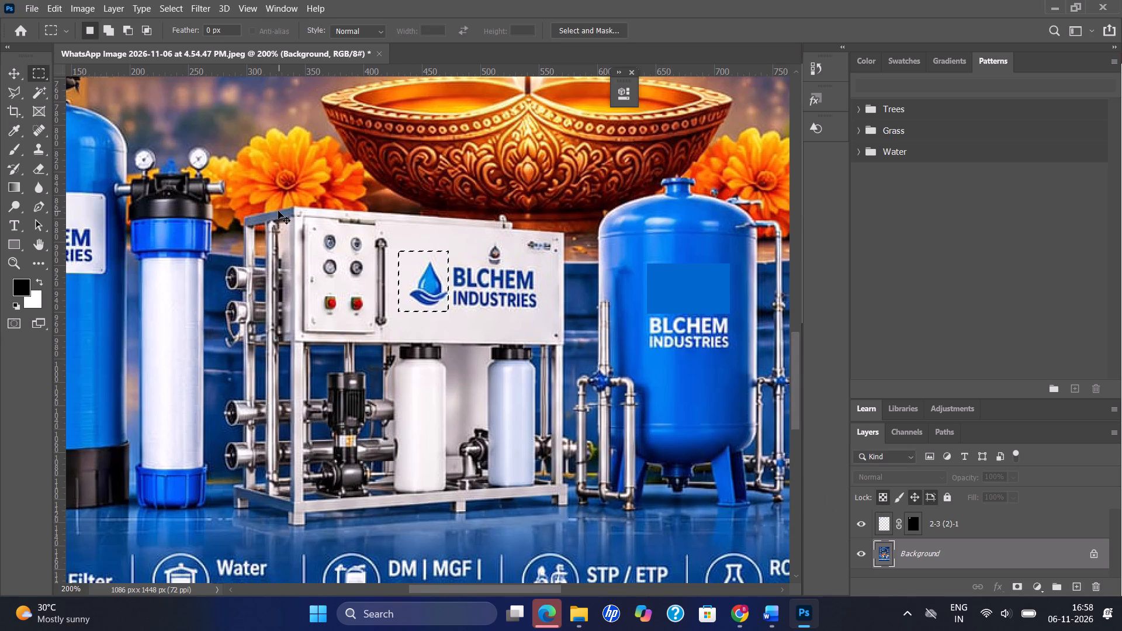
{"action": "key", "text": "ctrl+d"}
At 300% zoom, start outlining the water-drop emblem on the white equipment panel with the Polygonal Lasso.
{"action": "key", "text": "ctrl+equal"}
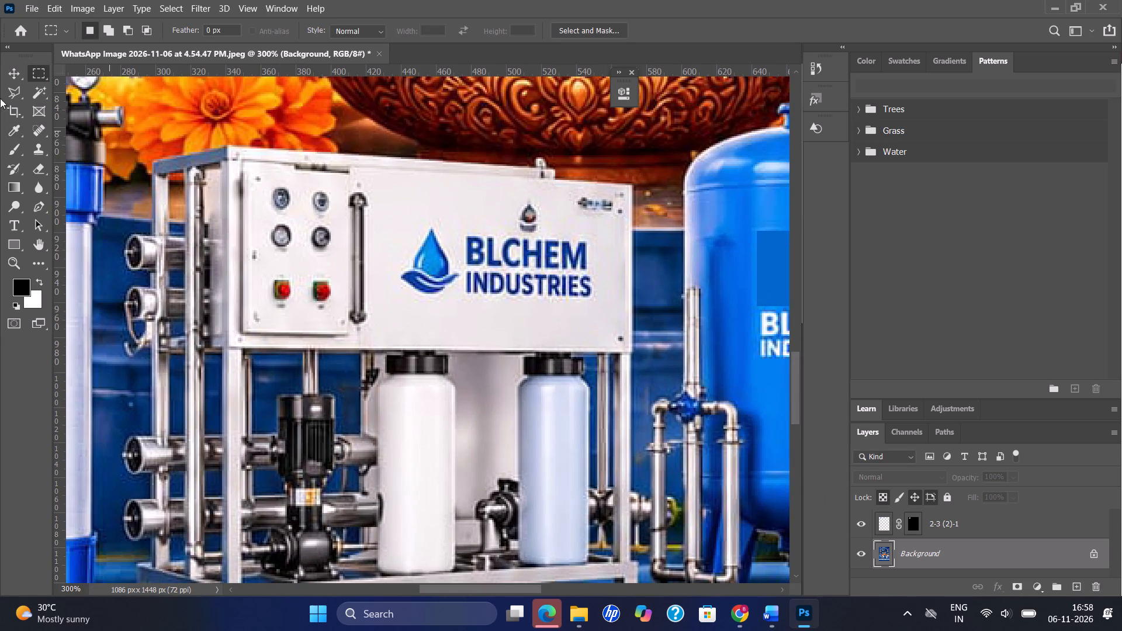
{"action": "left_click", "coordinate": [12, 90]}
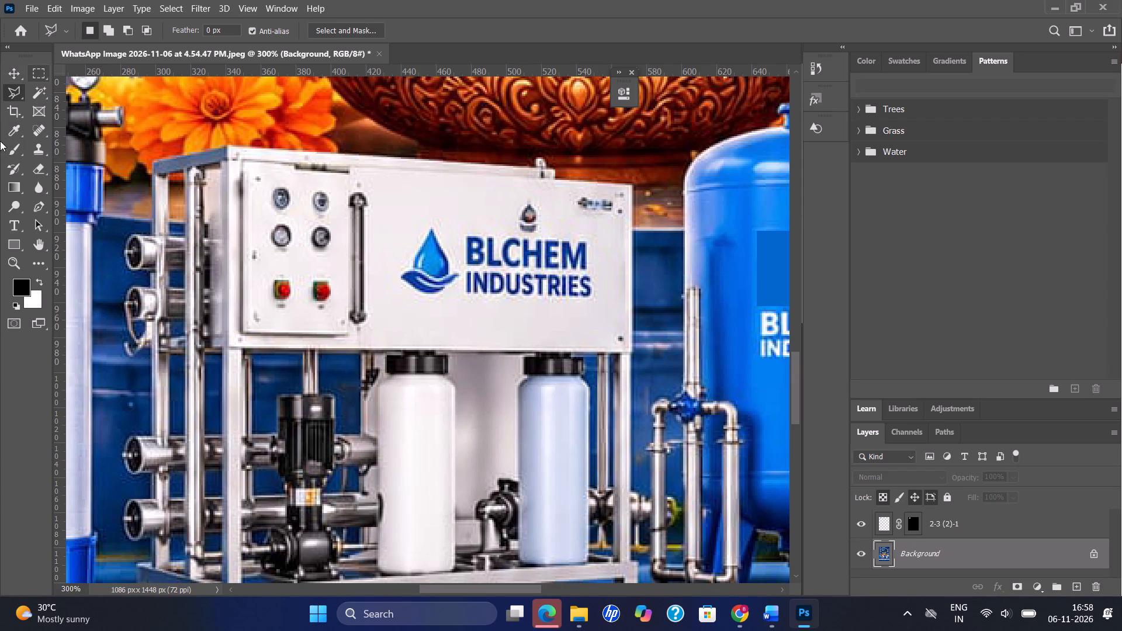
{"action": "left_click", "coordinate": [15, 79]}
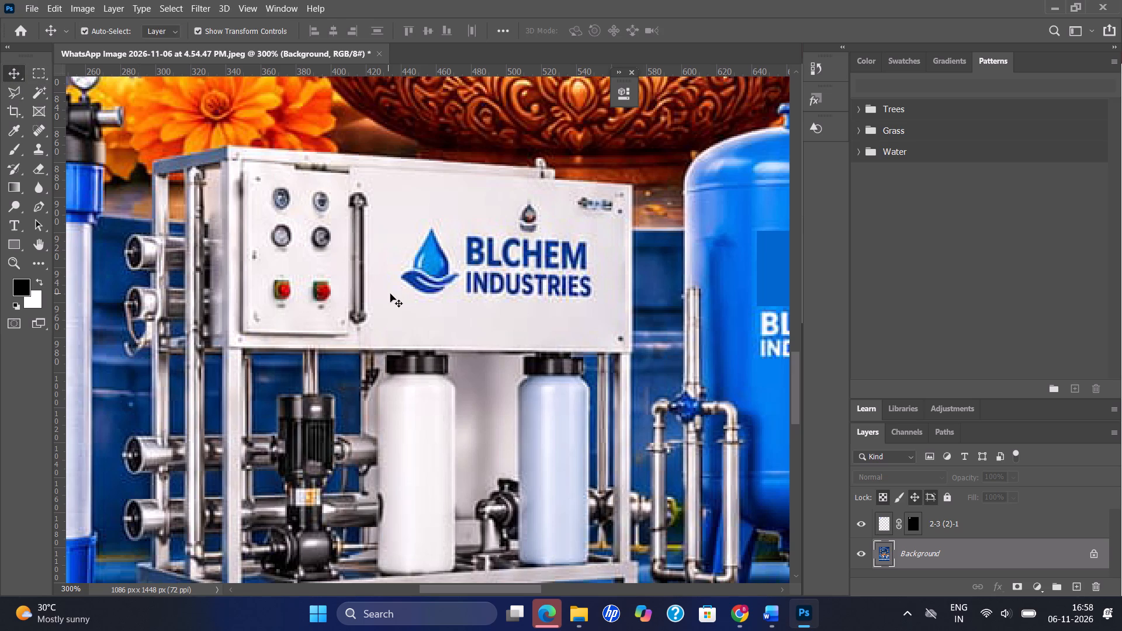
{"action": "left_click_drag", "start_coordinate": [390, 294], "coordinate": [452, 228]}
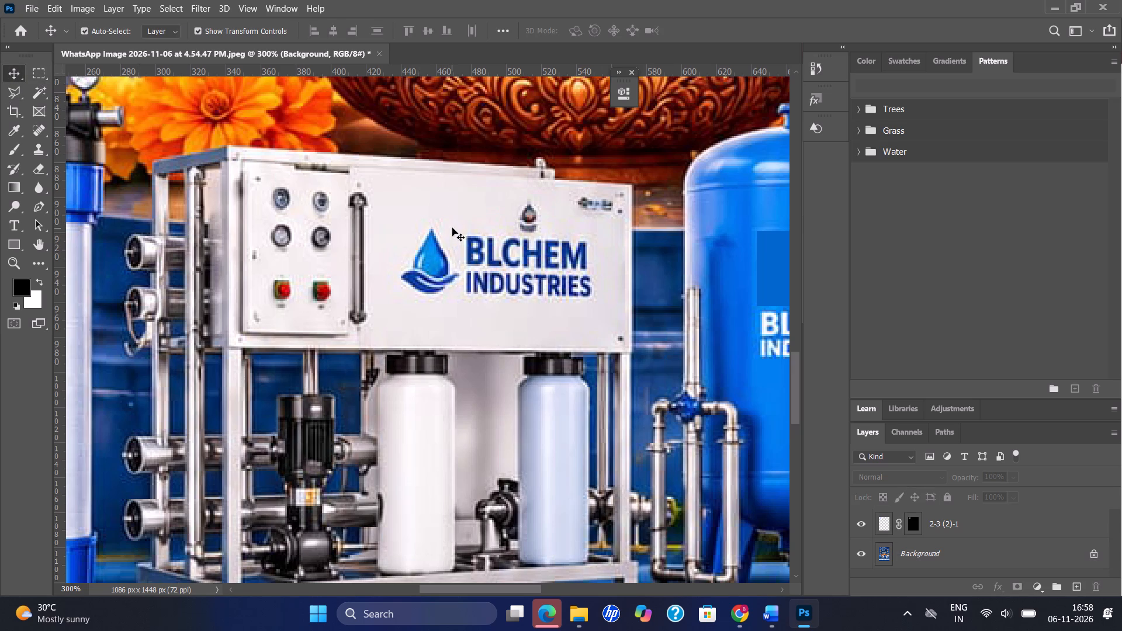
{"action": "double_click", "coordinate": [452, 228]}
{"action": "left_click", "coordinate": [29, 89]}
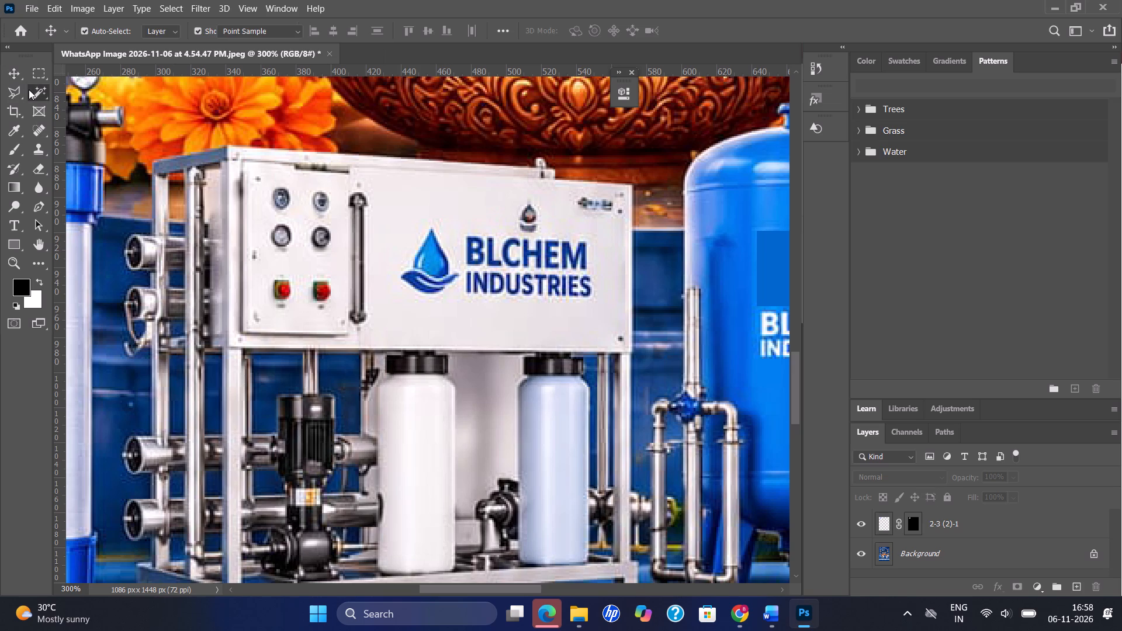
{"action": "left_click", "coordinate": [8, 92]}
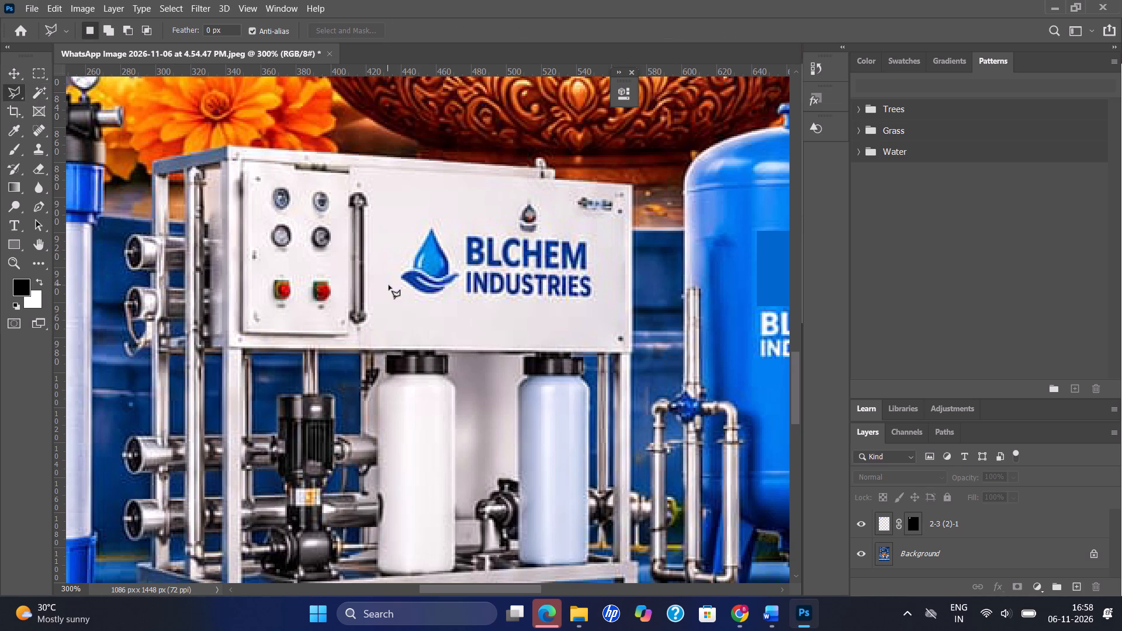
{"action": "left_click_drag", "start_coordinate": [389, 285], "coordinate": [394, 264]}
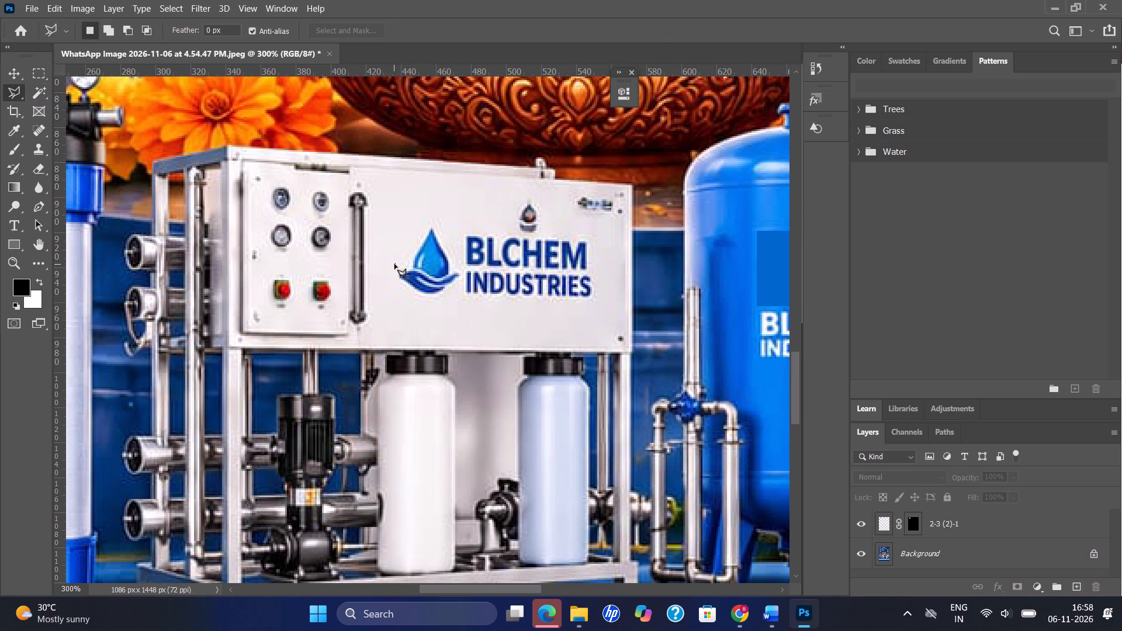
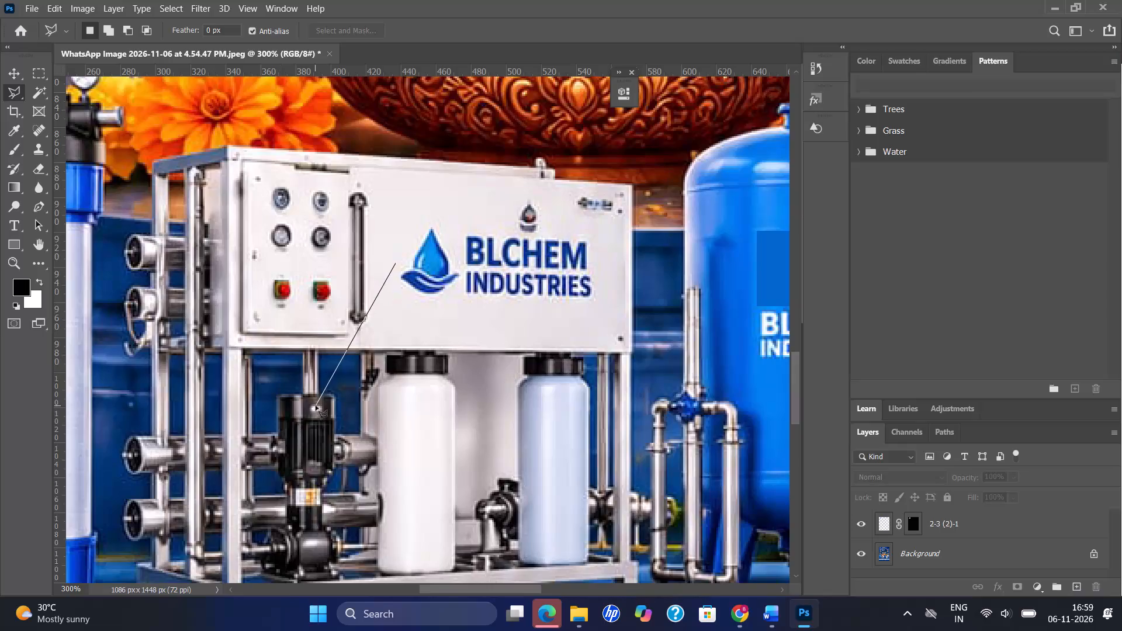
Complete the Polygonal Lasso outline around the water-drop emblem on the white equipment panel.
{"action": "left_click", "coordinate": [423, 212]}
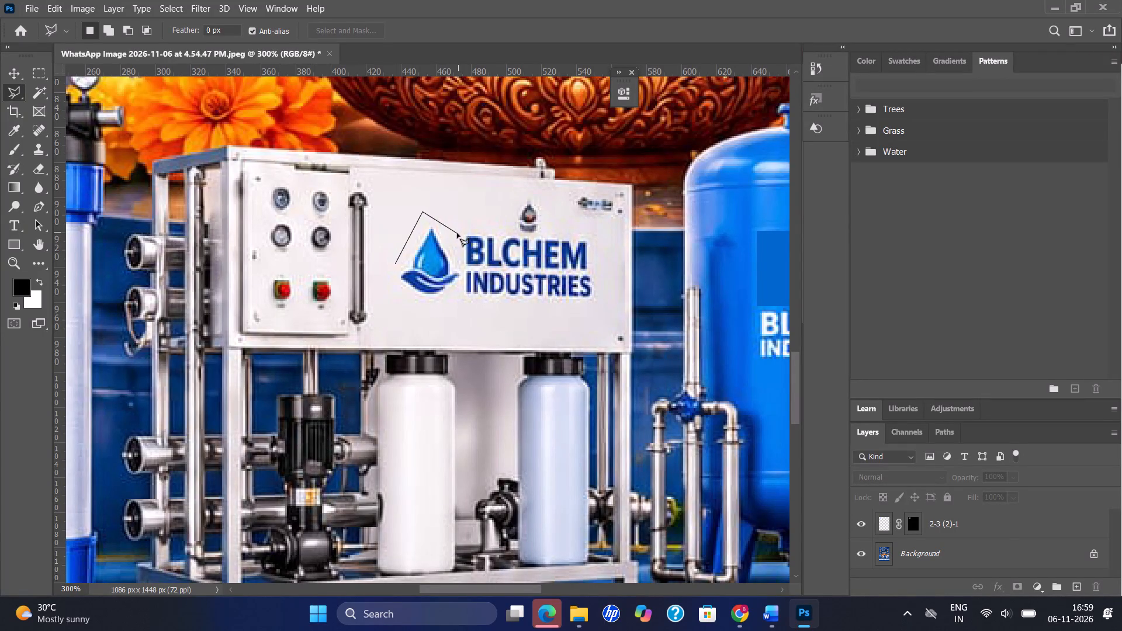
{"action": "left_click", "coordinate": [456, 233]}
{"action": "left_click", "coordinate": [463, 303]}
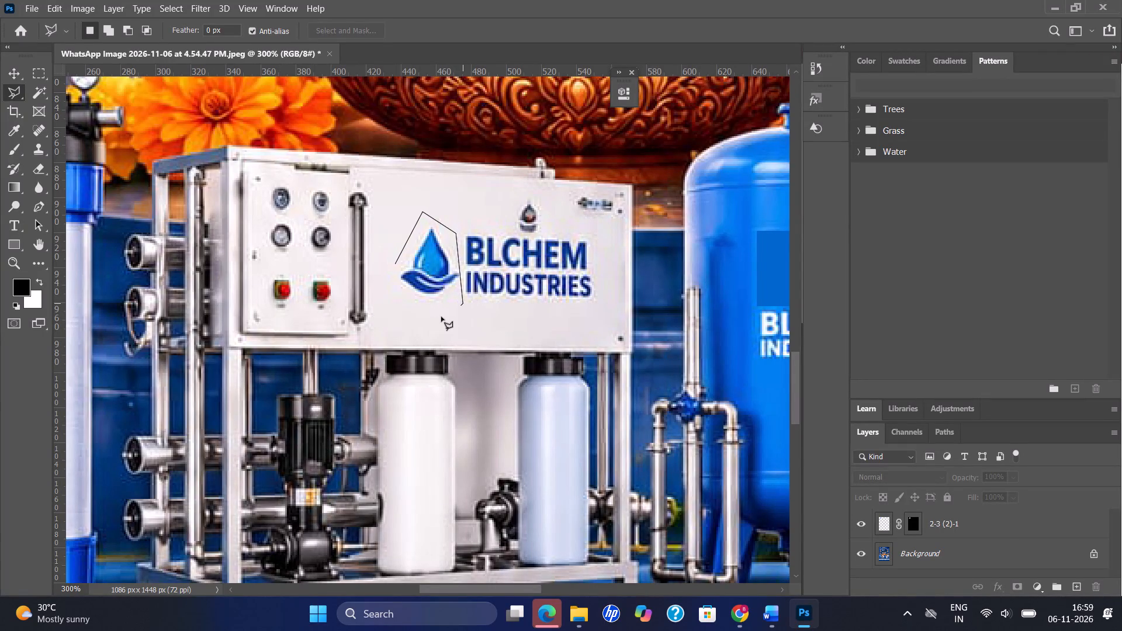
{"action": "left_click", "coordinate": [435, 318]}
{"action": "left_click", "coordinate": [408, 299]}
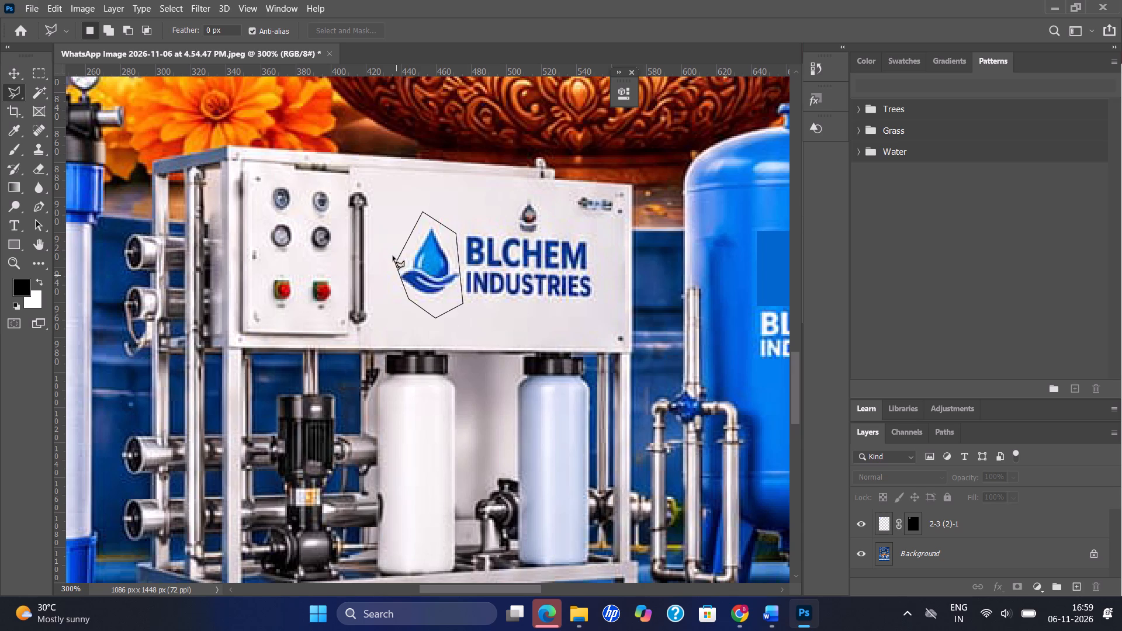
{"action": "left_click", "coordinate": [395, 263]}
Make the Background layer active so the selected panel emblem can be filled.
{"action": "key", "text": "shift+BackSpace"}
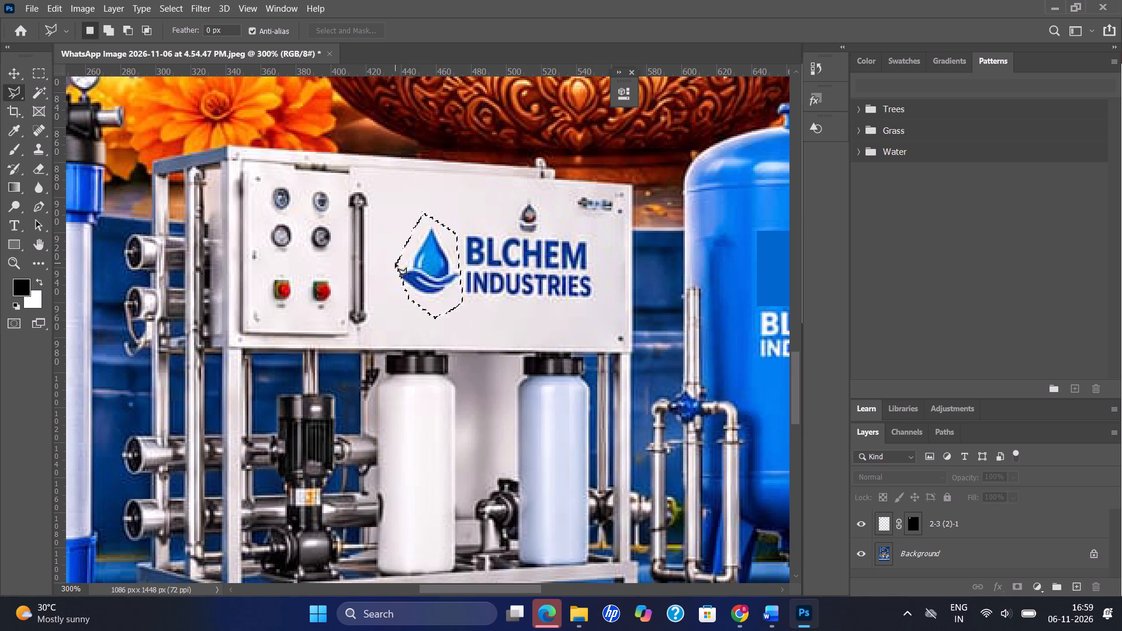
{"action": "key", "text": "shift+BackSpace"}
{"action": "left_click", "coordinate": [916, 550]}
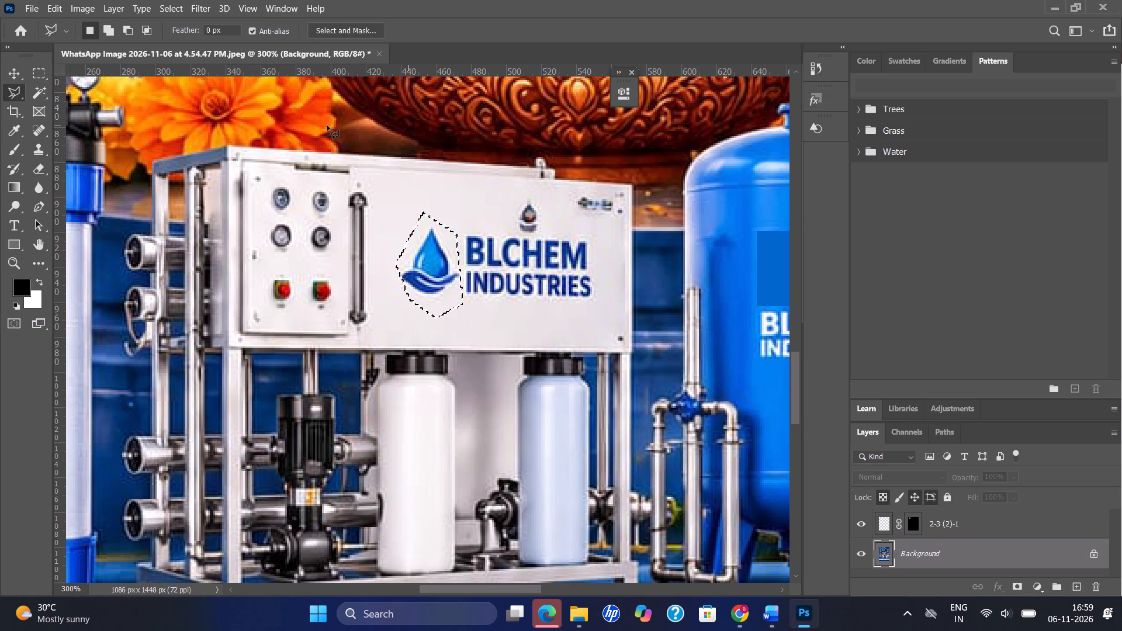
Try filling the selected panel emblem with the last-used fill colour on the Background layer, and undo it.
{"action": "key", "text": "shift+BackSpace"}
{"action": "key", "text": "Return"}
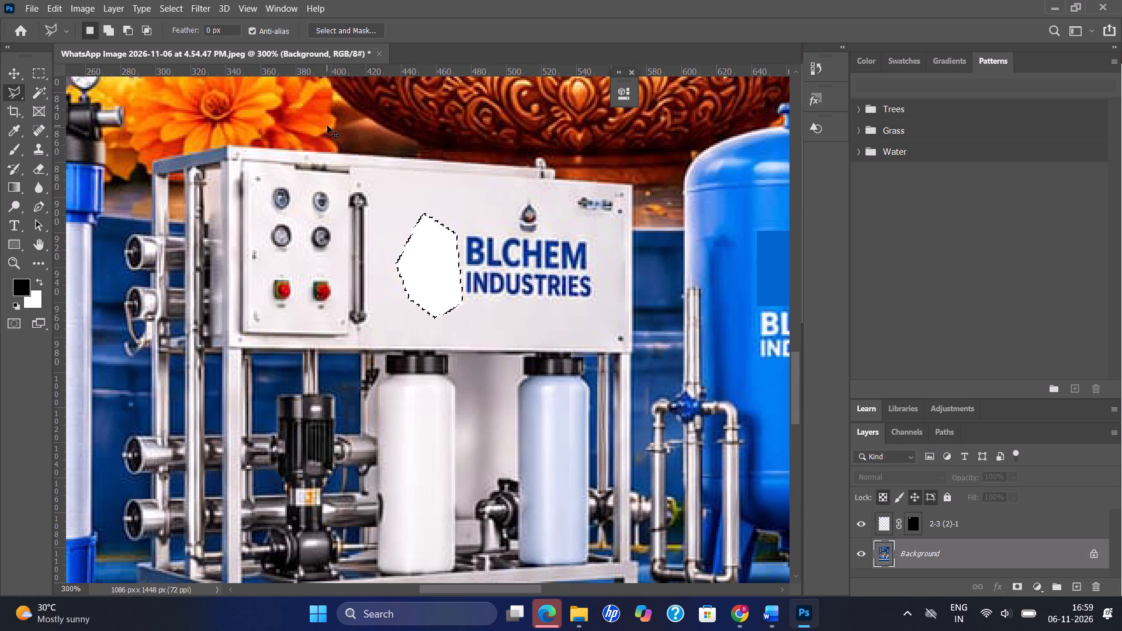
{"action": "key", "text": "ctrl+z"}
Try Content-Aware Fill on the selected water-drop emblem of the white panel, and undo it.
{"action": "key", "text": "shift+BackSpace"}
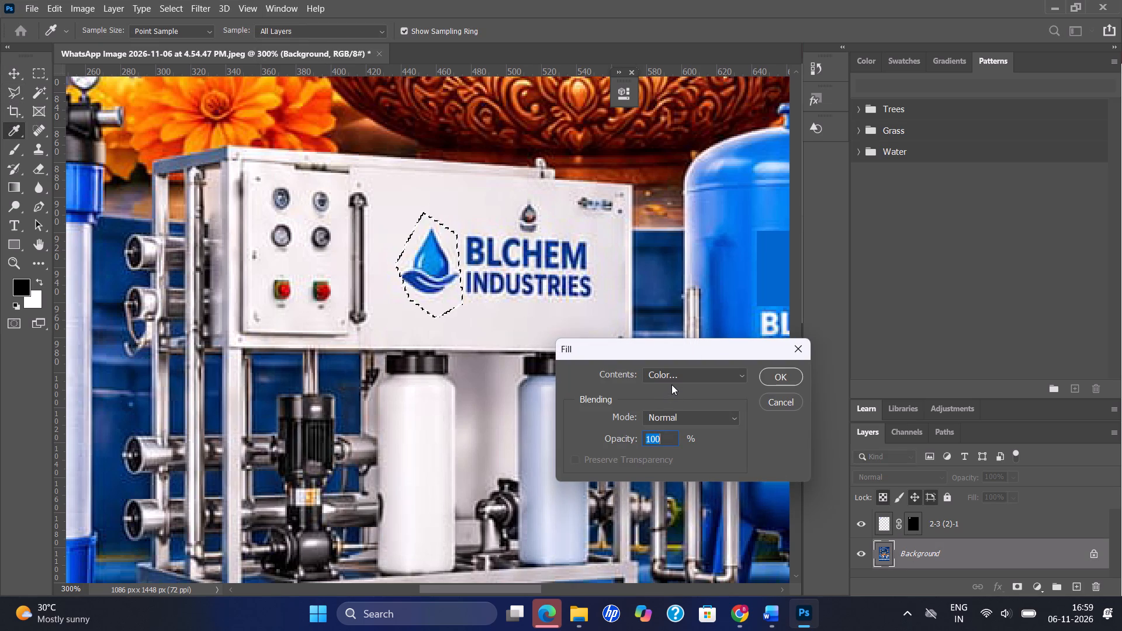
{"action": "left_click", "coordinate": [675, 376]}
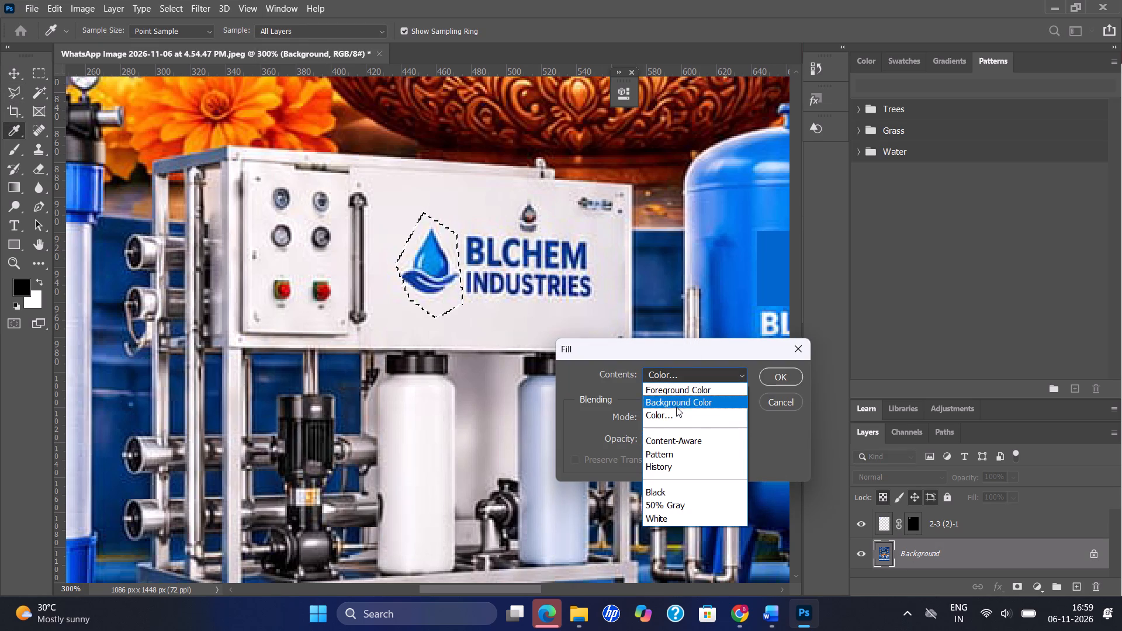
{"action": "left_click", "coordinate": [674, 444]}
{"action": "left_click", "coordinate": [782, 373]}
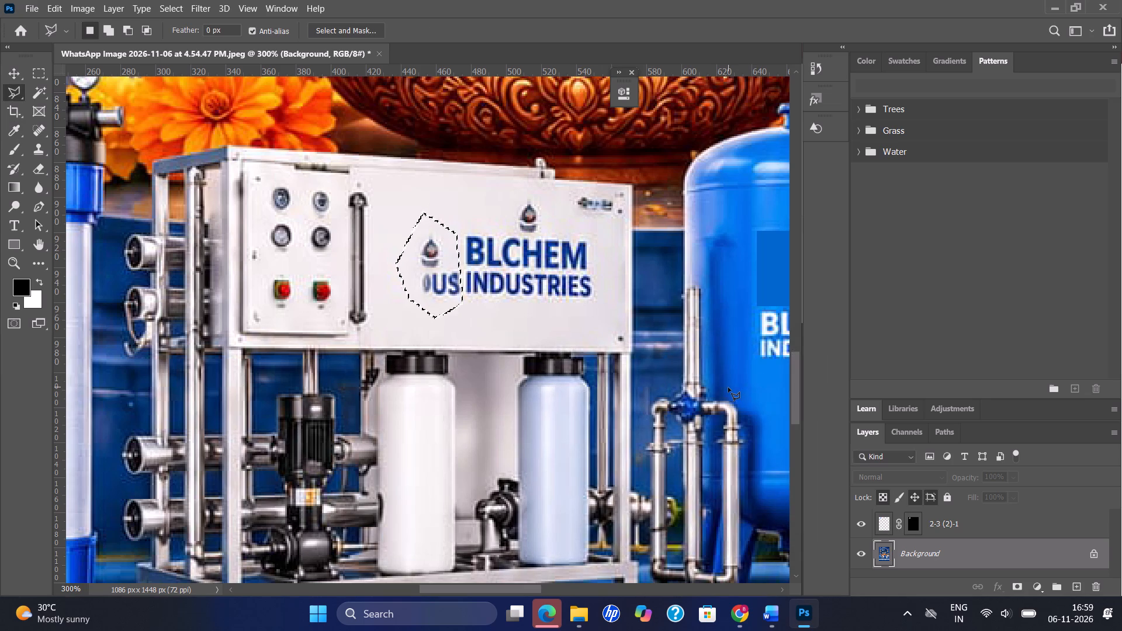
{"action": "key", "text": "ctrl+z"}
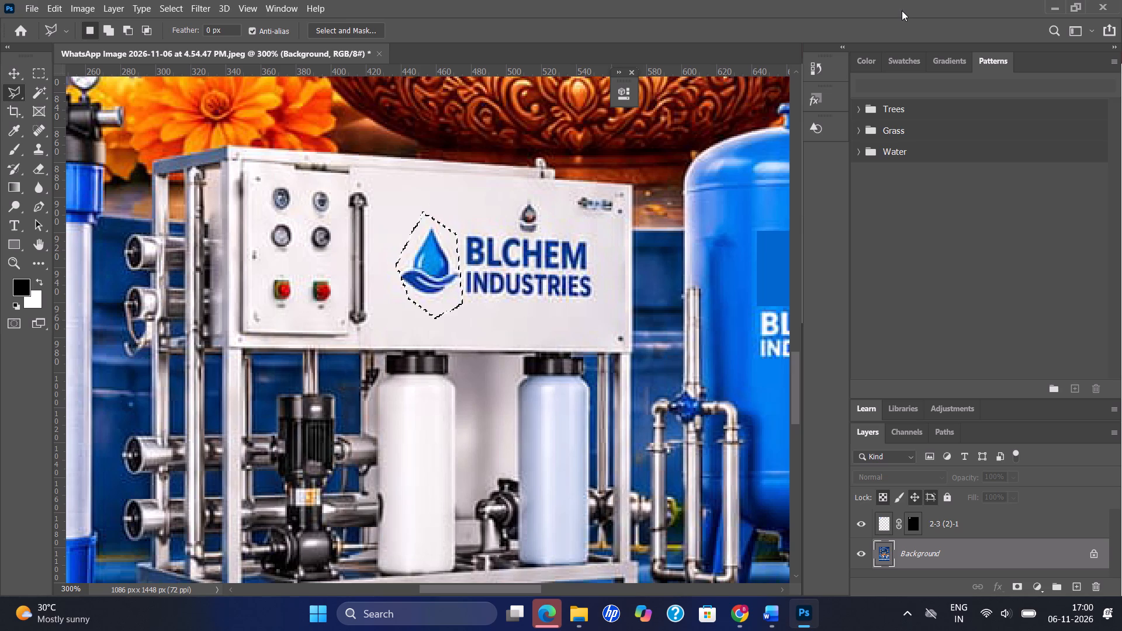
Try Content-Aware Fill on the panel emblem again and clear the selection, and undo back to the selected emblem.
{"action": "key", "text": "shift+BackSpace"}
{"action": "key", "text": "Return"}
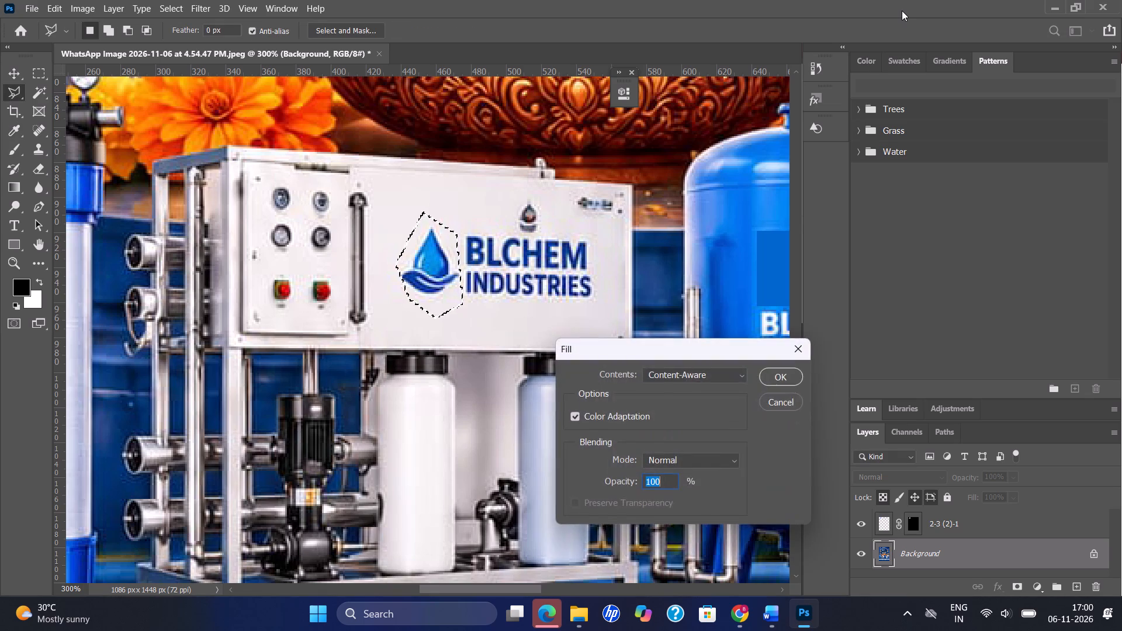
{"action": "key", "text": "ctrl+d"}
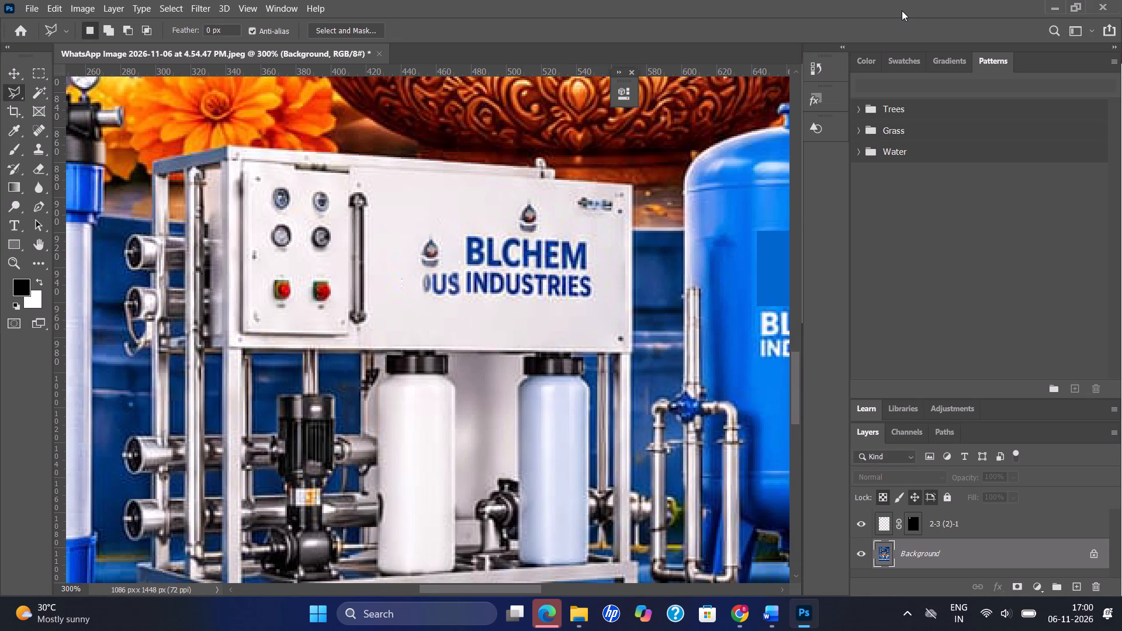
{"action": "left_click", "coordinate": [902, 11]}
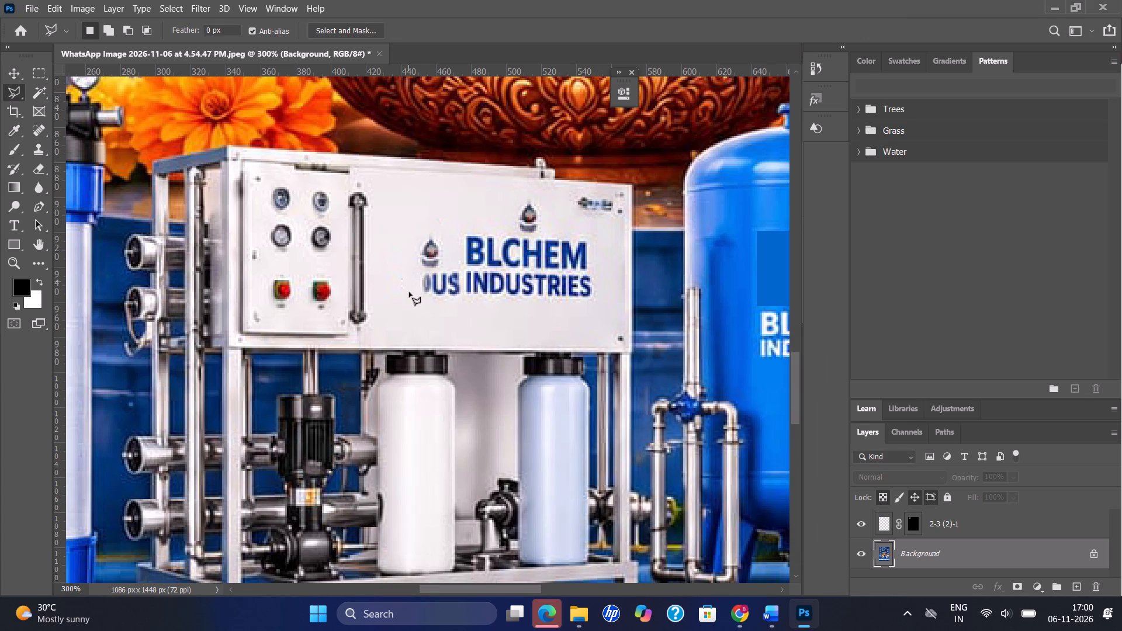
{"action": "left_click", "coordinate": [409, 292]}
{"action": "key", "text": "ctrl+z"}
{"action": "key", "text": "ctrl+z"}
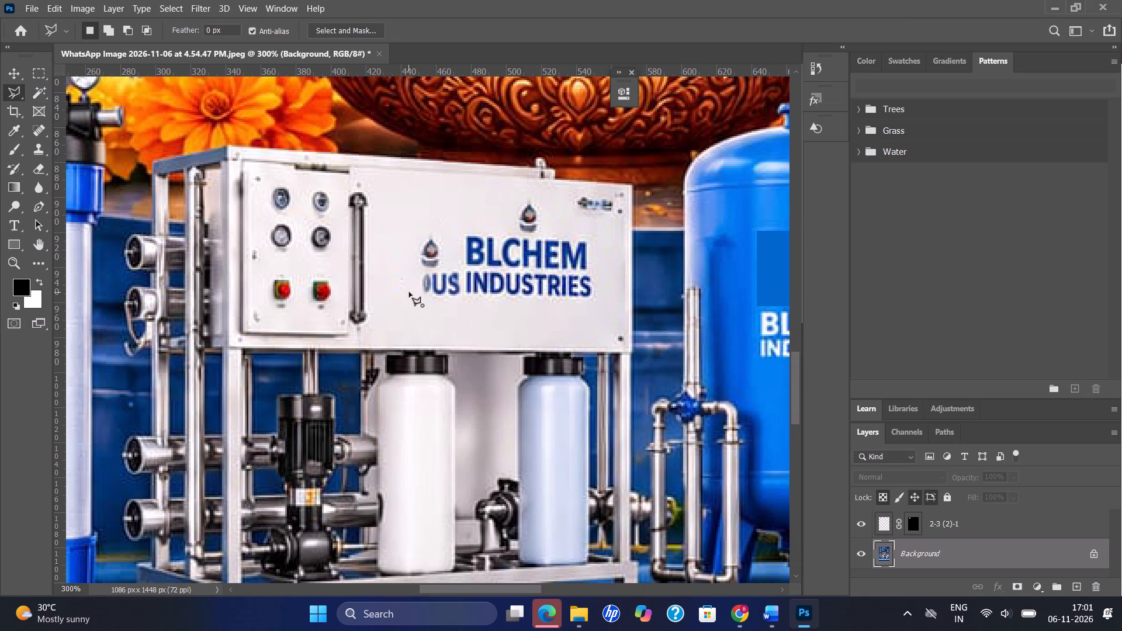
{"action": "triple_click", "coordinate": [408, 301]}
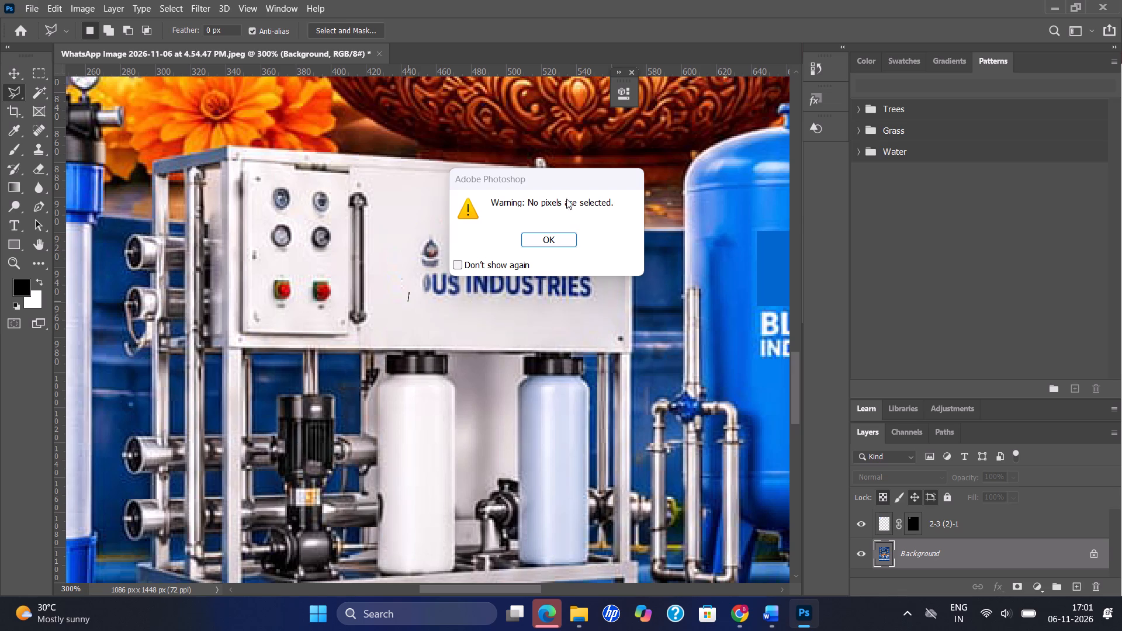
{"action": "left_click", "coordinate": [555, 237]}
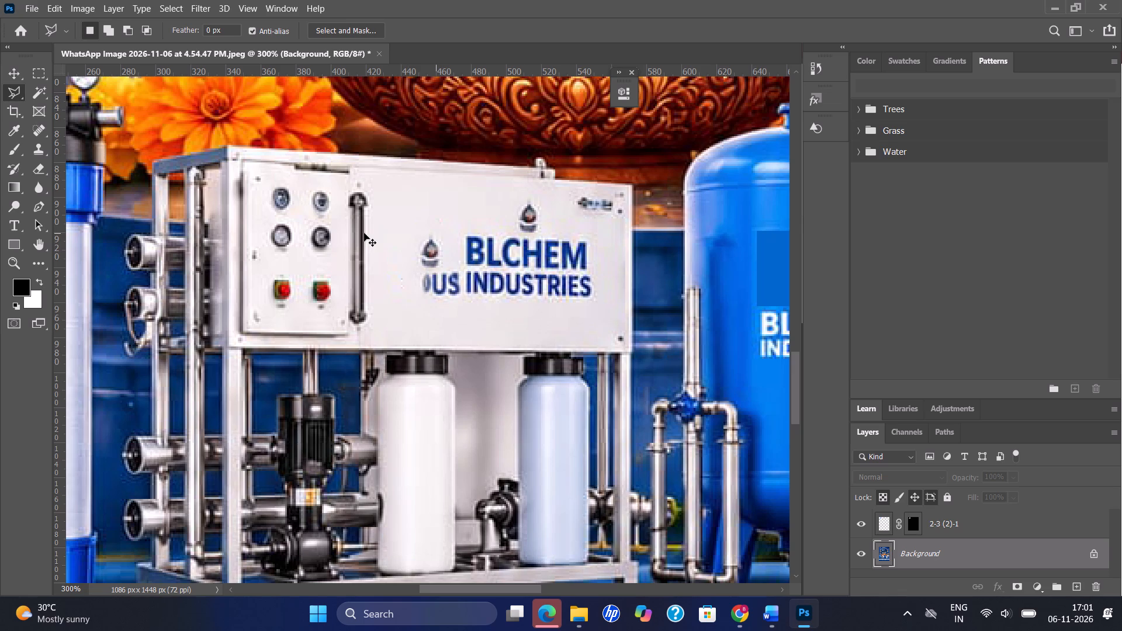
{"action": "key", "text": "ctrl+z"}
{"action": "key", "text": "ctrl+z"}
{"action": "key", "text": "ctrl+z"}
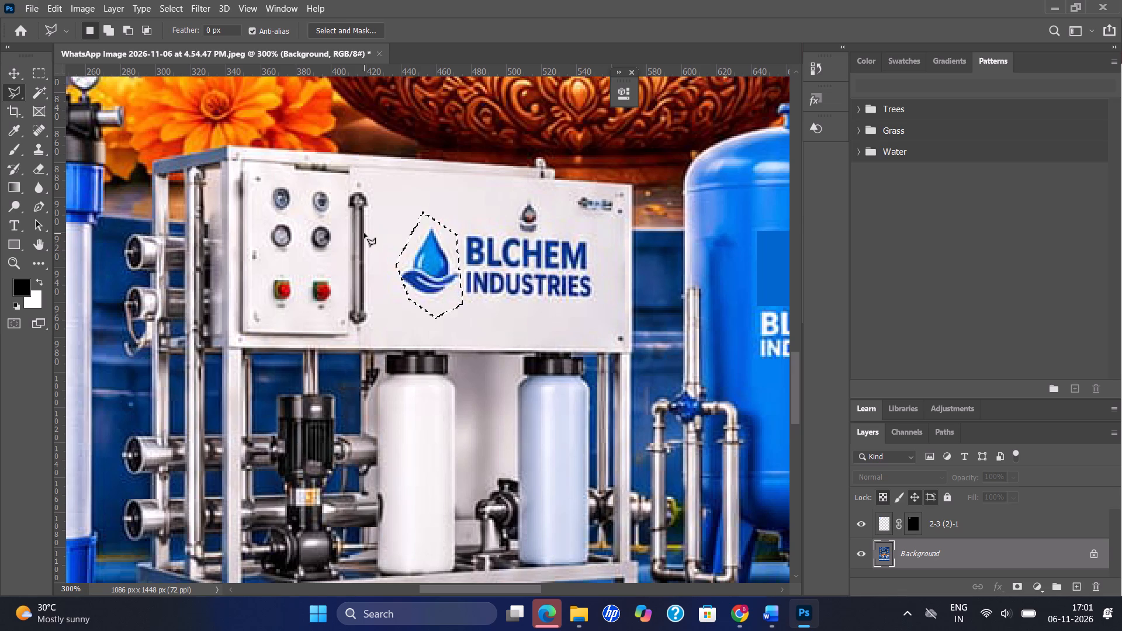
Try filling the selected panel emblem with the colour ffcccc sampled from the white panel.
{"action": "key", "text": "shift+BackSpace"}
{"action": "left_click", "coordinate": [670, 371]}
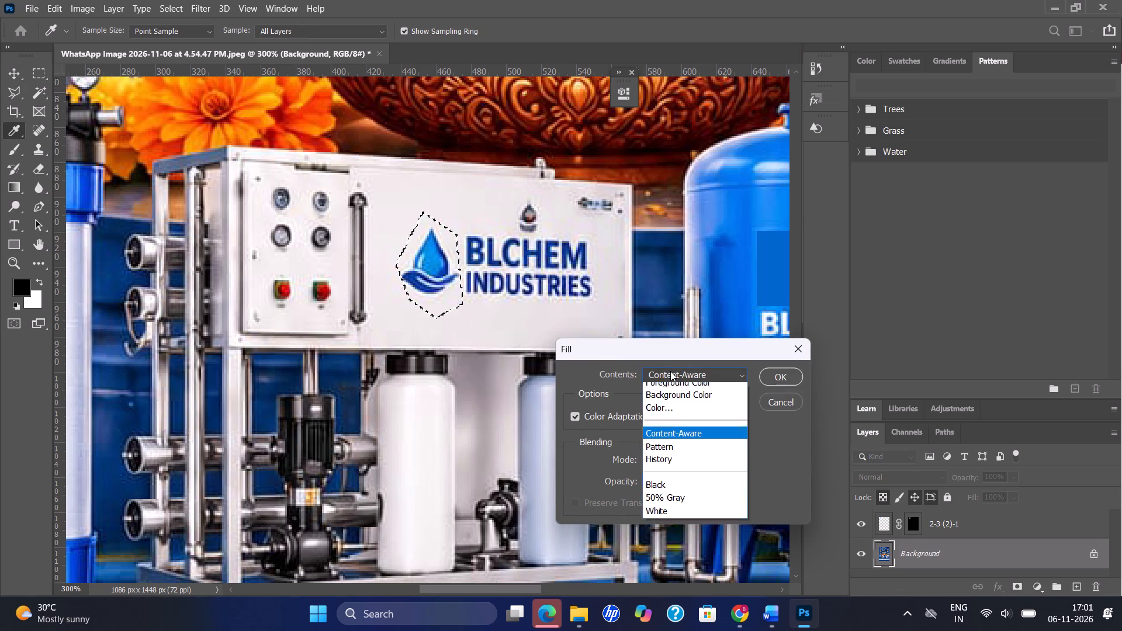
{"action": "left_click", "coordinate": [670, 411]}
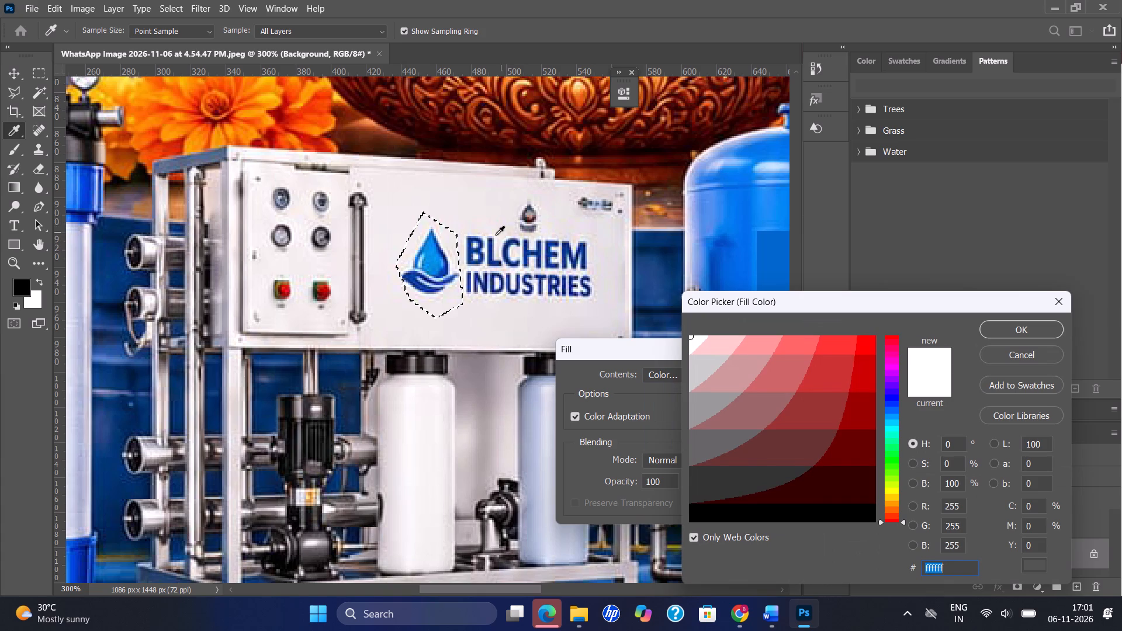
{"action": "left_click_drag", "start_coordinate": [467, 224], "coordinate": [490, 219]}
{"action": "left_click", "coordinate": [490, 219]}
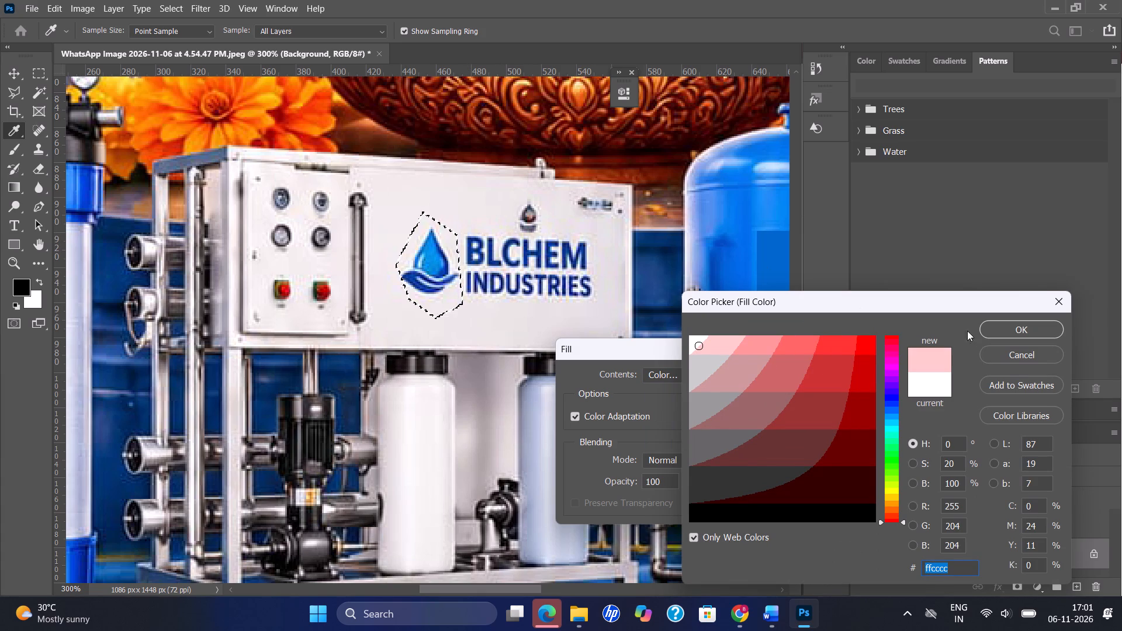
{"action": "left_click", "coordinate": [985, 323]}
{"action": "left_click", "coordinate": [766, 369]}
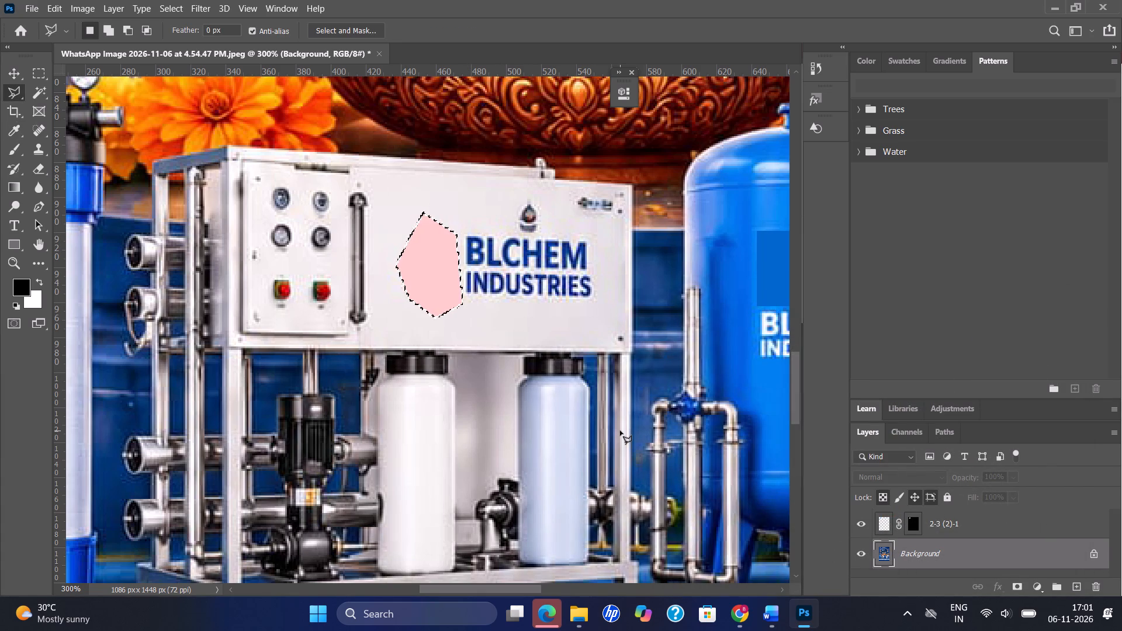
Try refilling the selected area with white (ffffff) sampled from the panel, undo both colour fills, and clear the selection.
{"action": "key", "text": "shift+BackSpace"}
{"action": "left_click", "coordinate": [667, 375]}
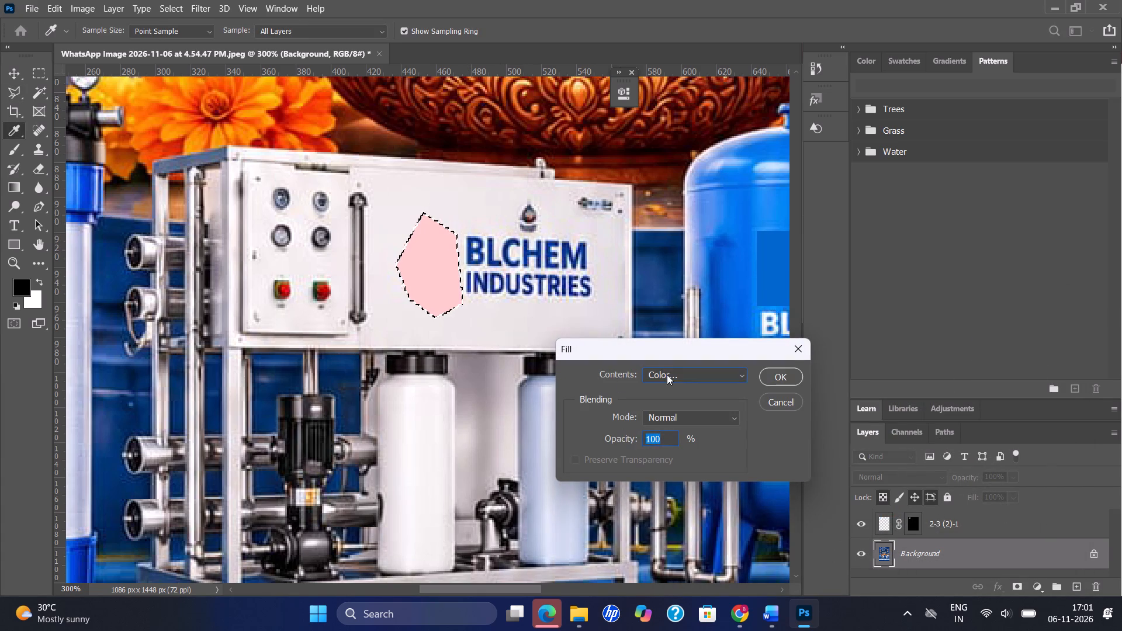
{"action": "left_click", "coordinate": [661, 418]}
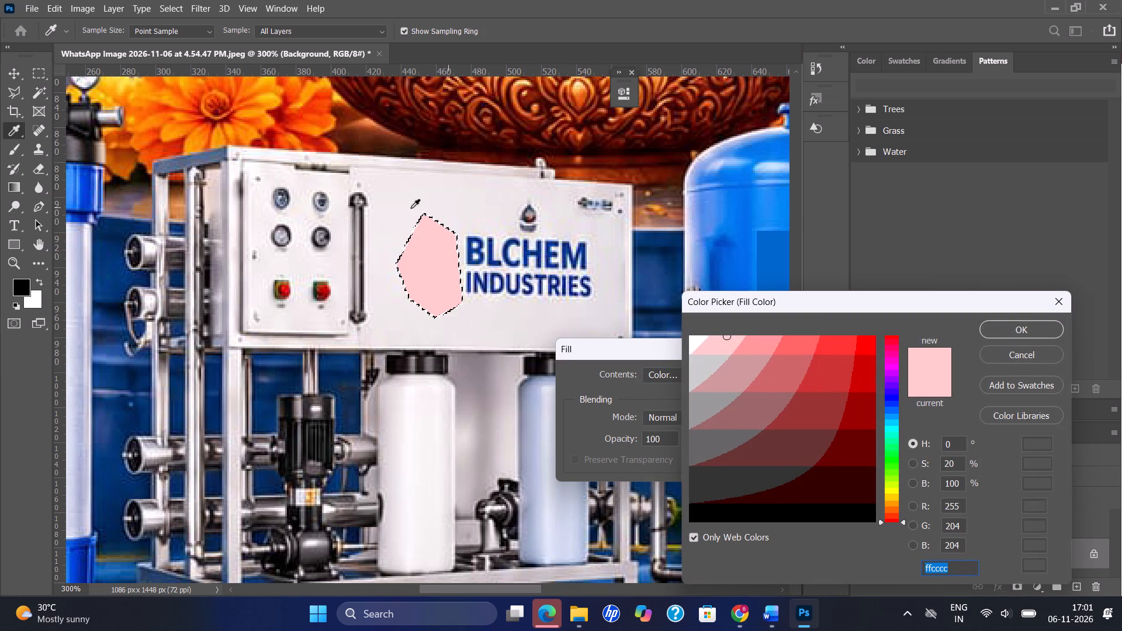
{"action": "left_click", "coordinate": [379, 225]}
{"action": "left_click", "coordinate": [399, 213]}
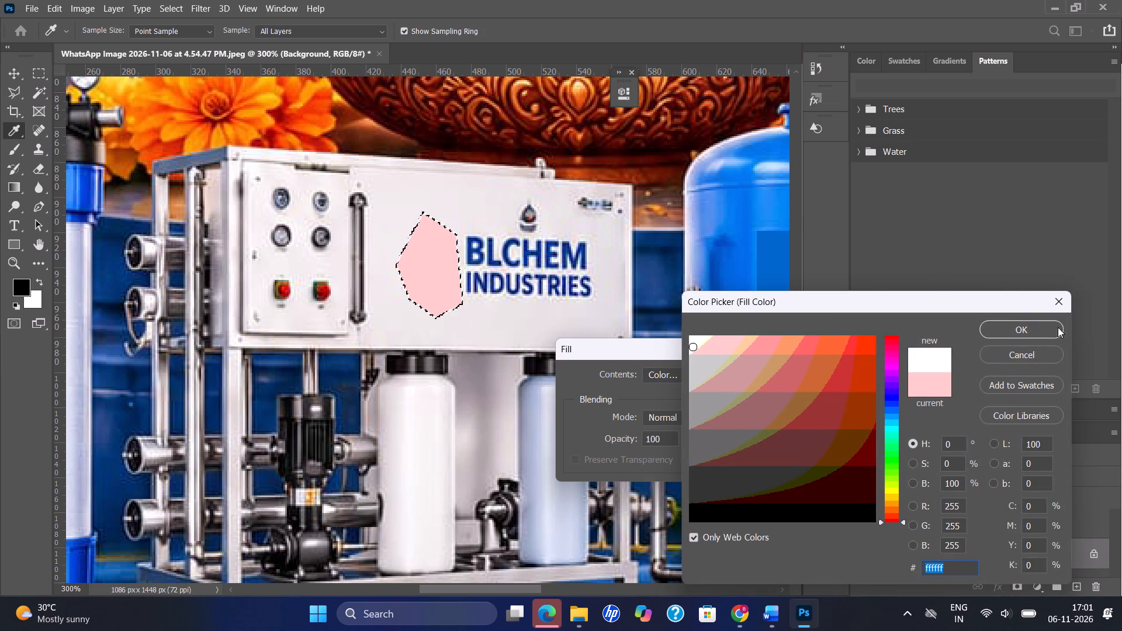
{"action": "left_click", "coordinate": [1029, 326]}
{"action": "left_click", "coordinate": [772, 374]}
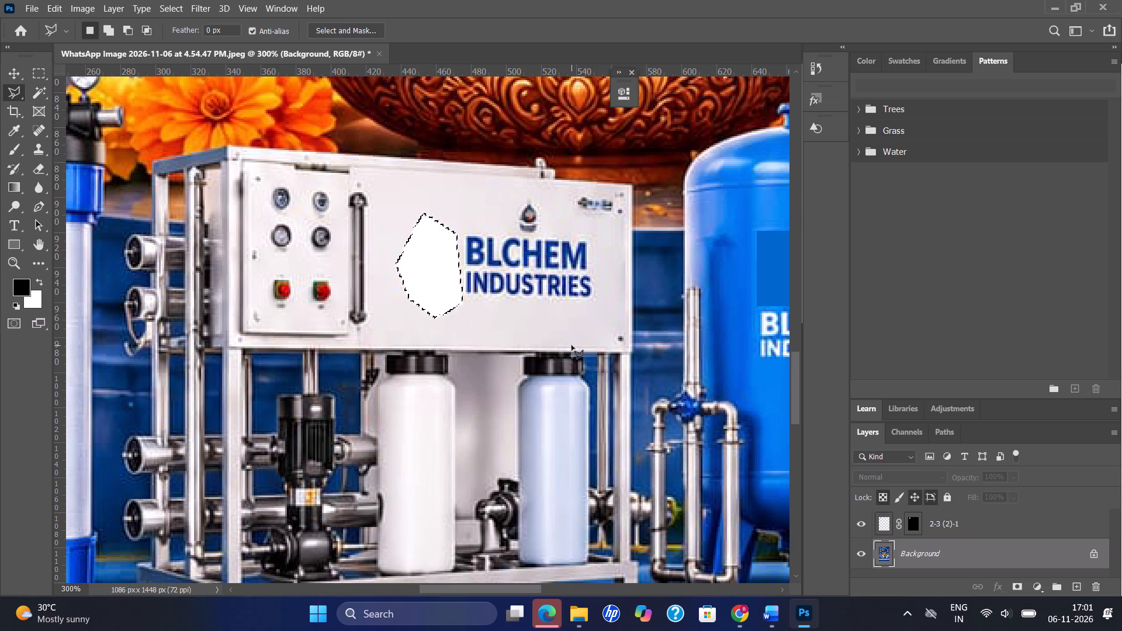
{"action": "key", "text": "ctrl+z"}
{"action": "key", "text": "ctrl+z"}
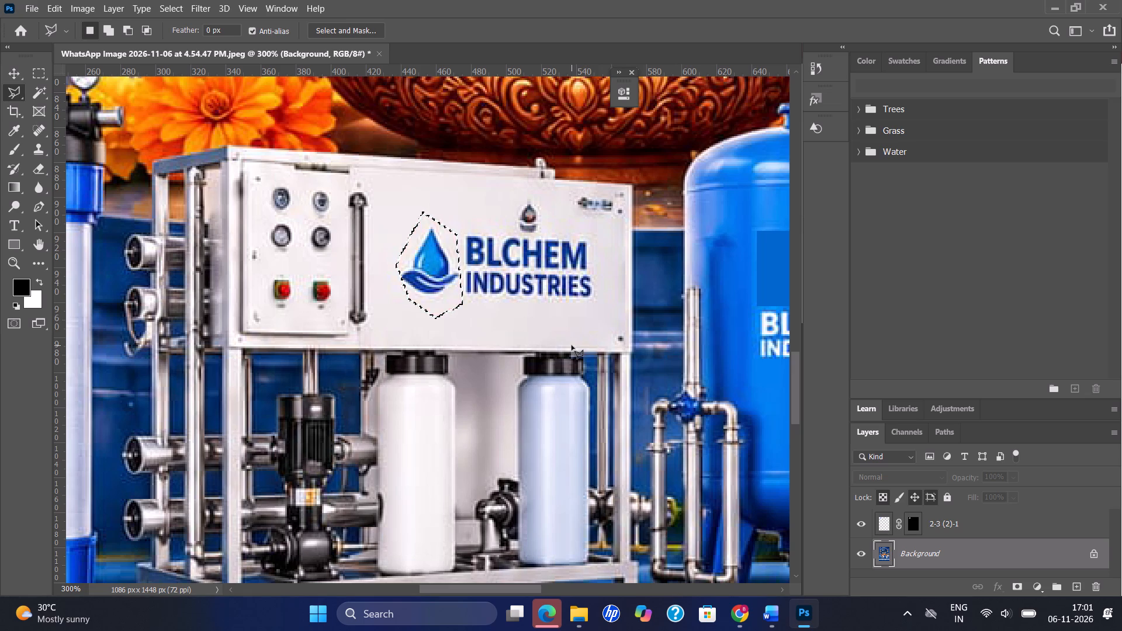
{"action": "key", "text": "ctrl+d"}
Select the water-drop emblem on the white equipment panel with a four-sided Polygonal Lasso outline.
{"action": "left_click", "coordinate": [393, 274]}
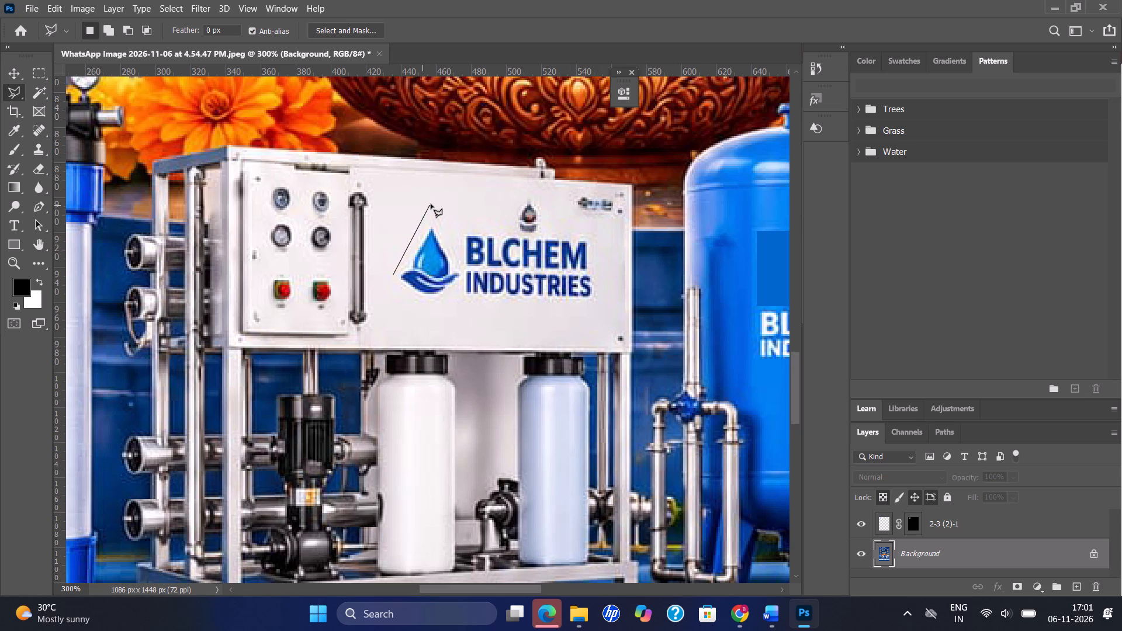
{"action": "left_click", "coordinate": [431, 204]}
{"action": "left_click", "coordinate": [462, 270]}
{"action": "left_click", "coordinate": [441, 314]}
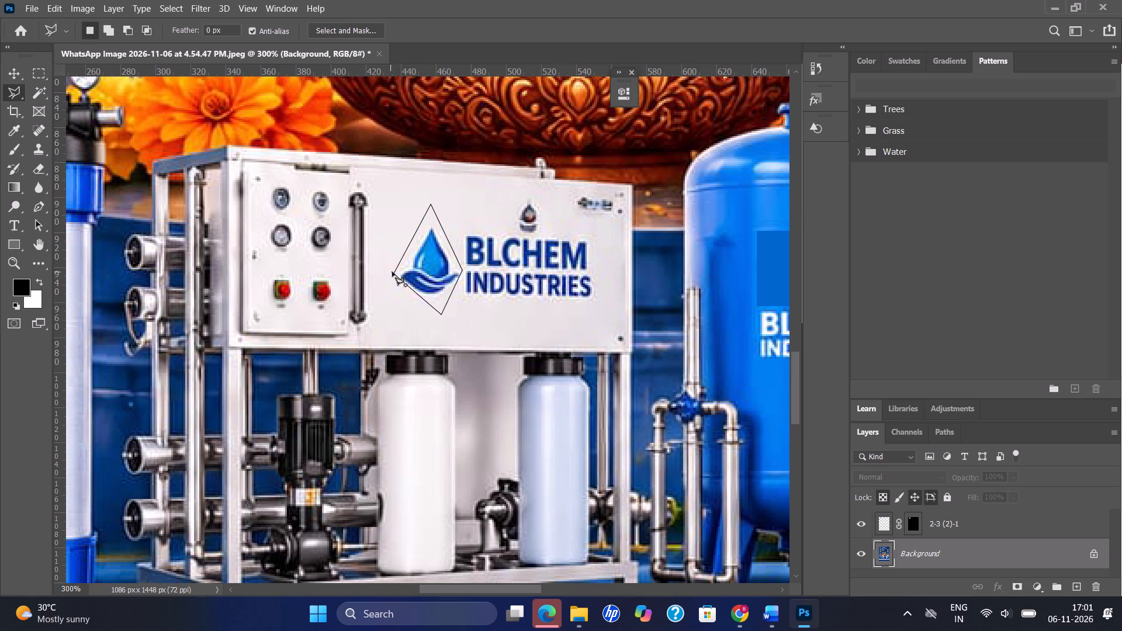
{"action": "left_click", "coordinate": [396, 275]}
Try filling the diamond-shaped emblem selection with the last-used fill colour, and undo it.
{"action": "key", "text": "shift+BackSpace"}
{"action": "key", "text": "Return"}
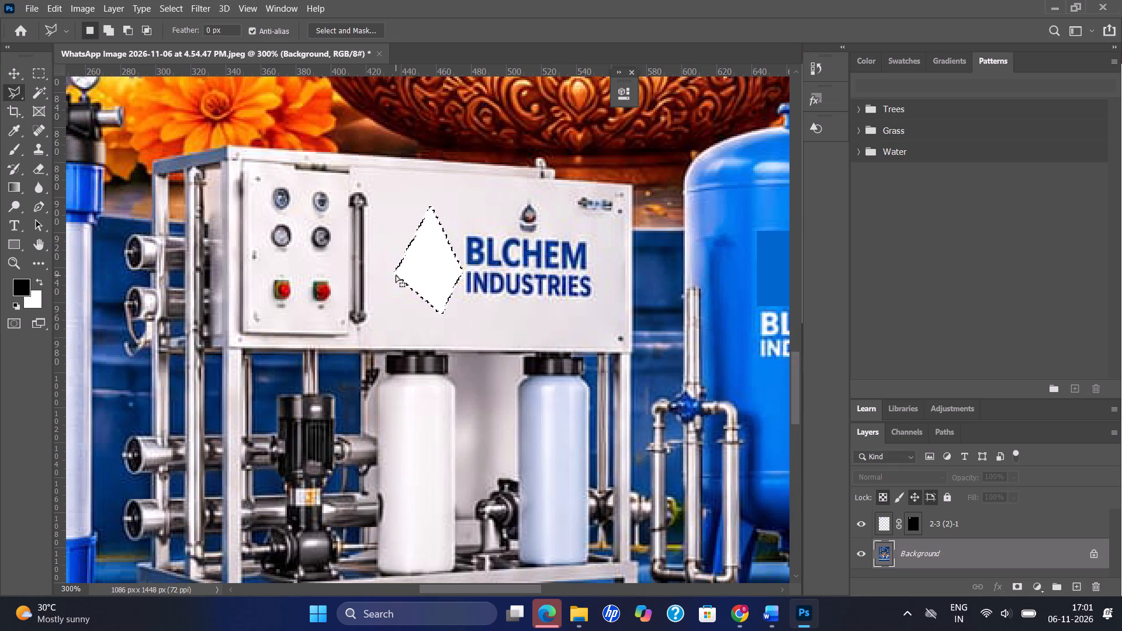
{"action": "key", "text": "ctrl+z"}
Fill the selected water-drop emblem on the white equipment panel using Content-Aware contents with Color Adaptation, and clear the selection.
{"action": "key", "text": "shift+BackSpace"}
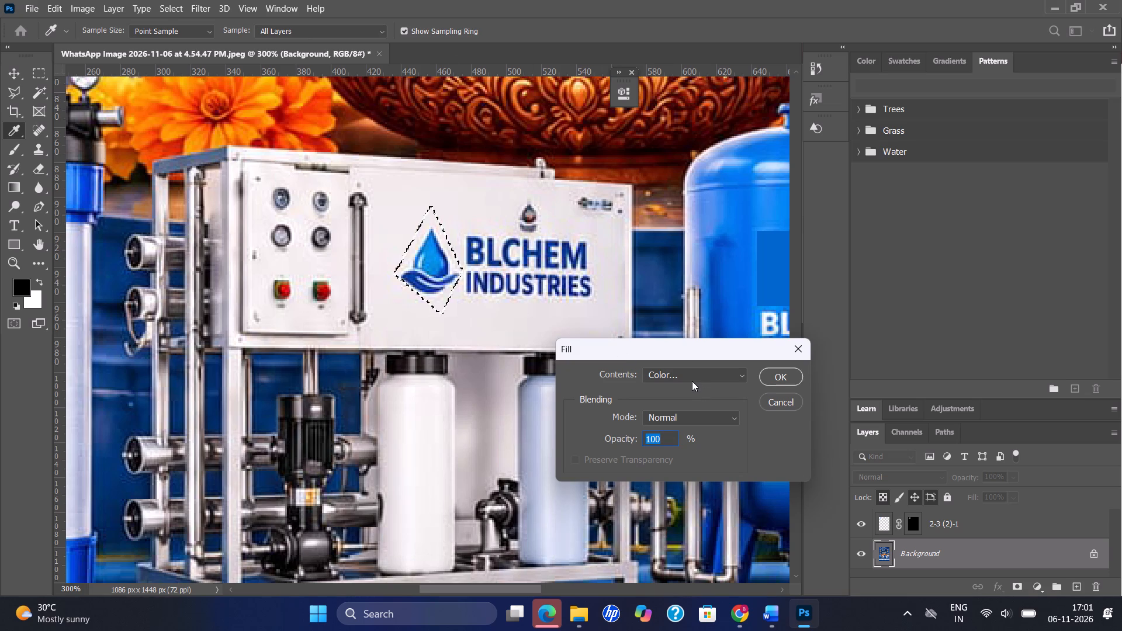
{"action": "left_click", "coordinate": [691, 380]}
{"action": "left_click", "coordinate": [672, 436]}
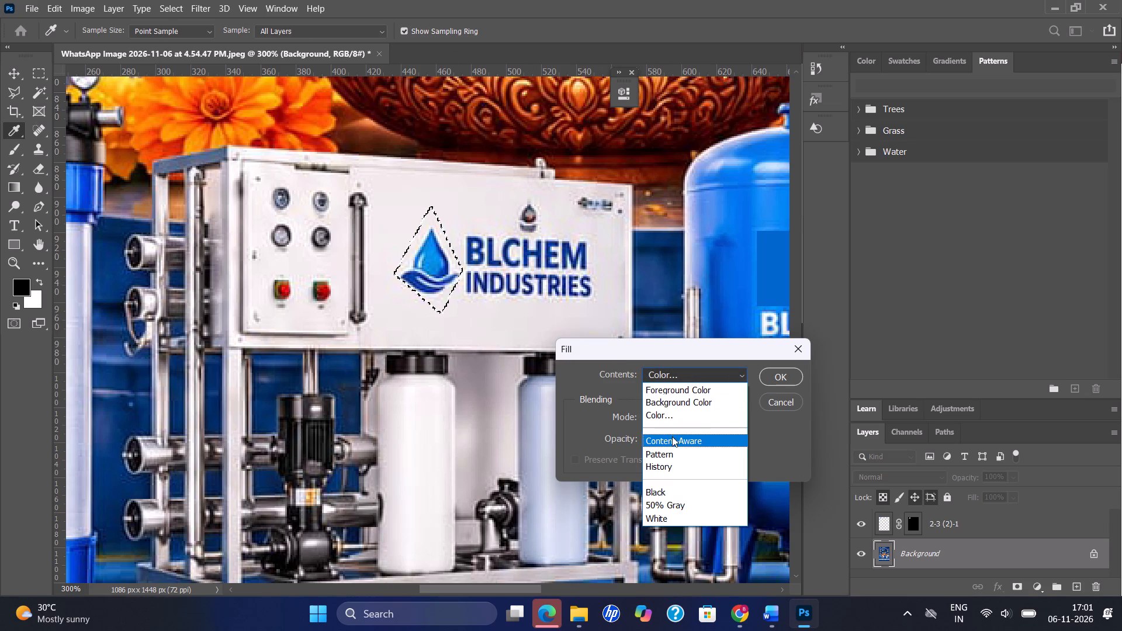
{"action": "left_click", "coordinate": [779, 370]}
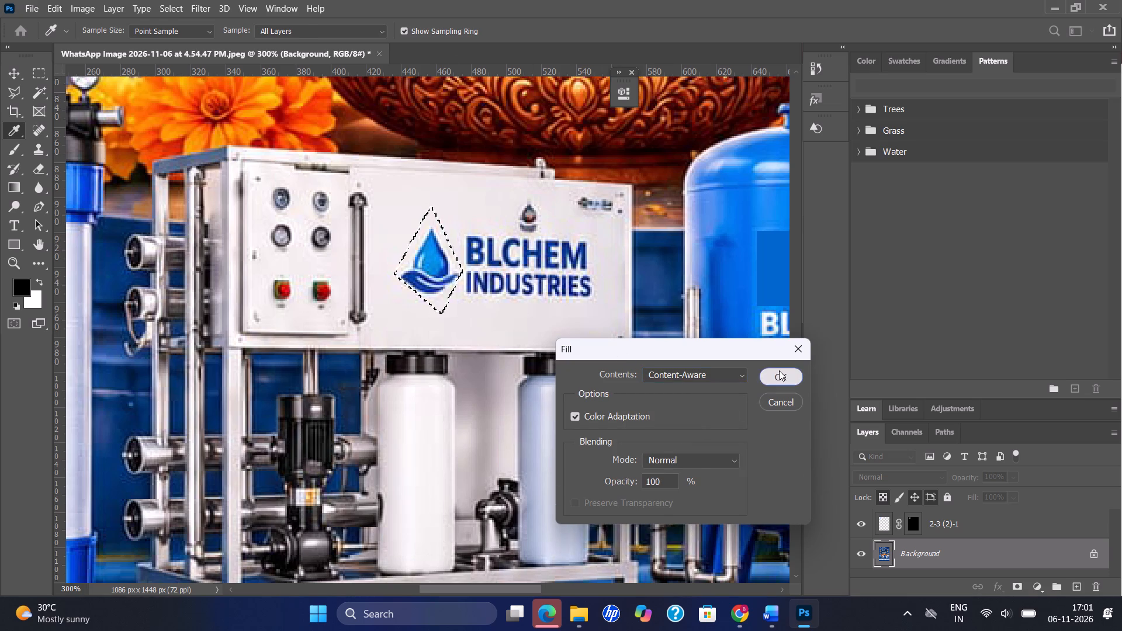
{"action": "key", "text": "ctrl+d"}
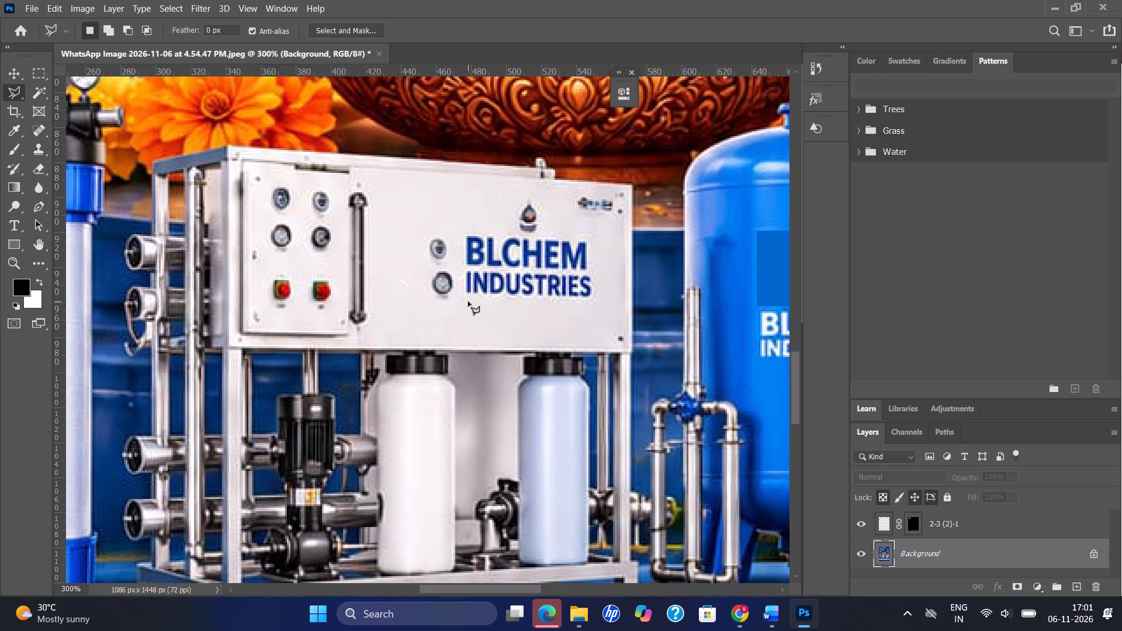
Outline the two stray gauges beside the panel's BLCHEM INDUSTRIES lettering with the Polygonal Lasso, remove them with a Content-Aware fill, and deselect.
{"action": "left_click", "coordinate": [430, 292]}
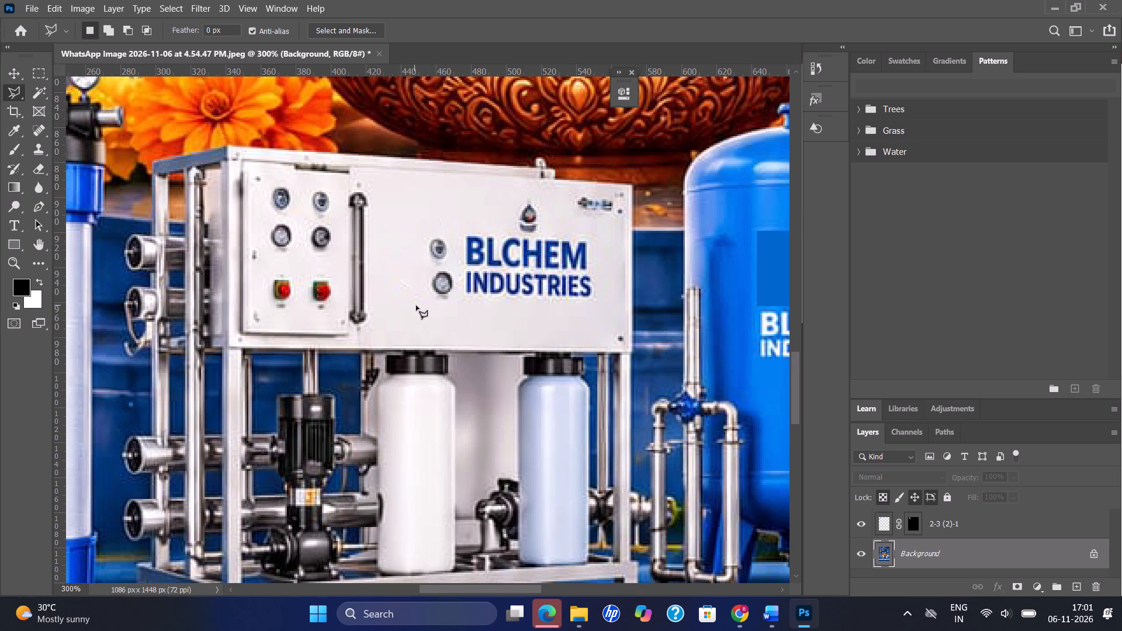
{"action": "left_click", "coordinate": [428, 294]}
{"action": "left_click", "coordinate": [424, 298]}
{"action": "left_click", "coordinate": [422, 226]}
{"action": "left_click_drag", "start_coordinate": [448, 226], "coordinate": [453, 230]}
{"action": "left_click", "coordinate": [453, 230]}
{"action": "left_click", "coordinate": [460, 310]}
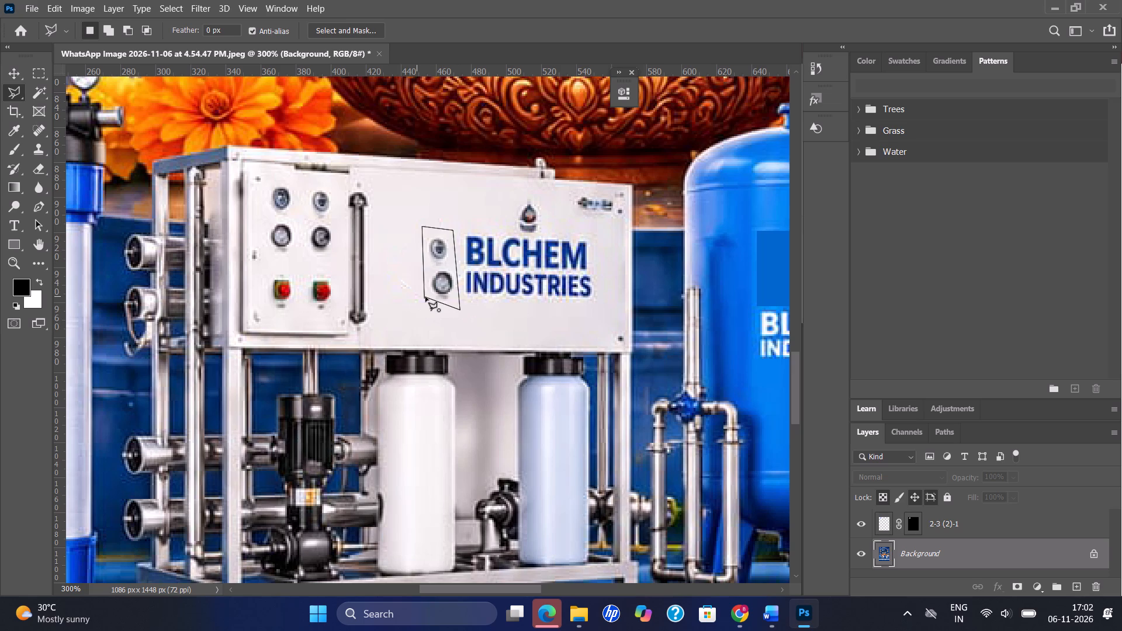
{"action": "left_click", "coordinate": [425, 297]}
{"action": "key", "text": "shift+BackSpace"}
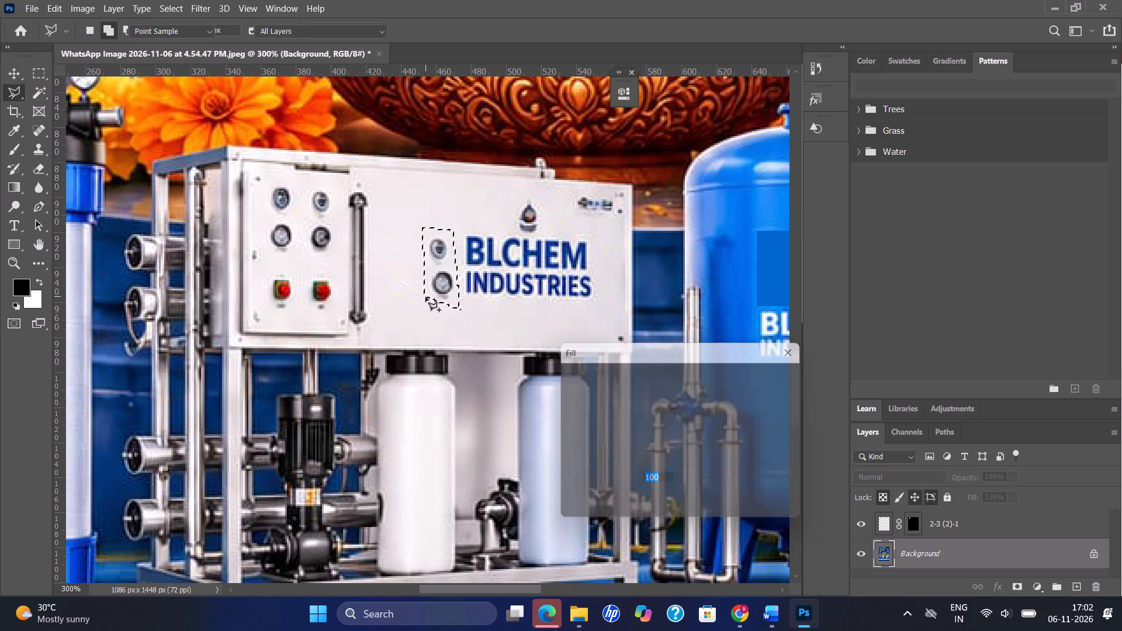
{"action": "key", "text": "Return"}
{"action": "key", "text": "ctrl+d"}
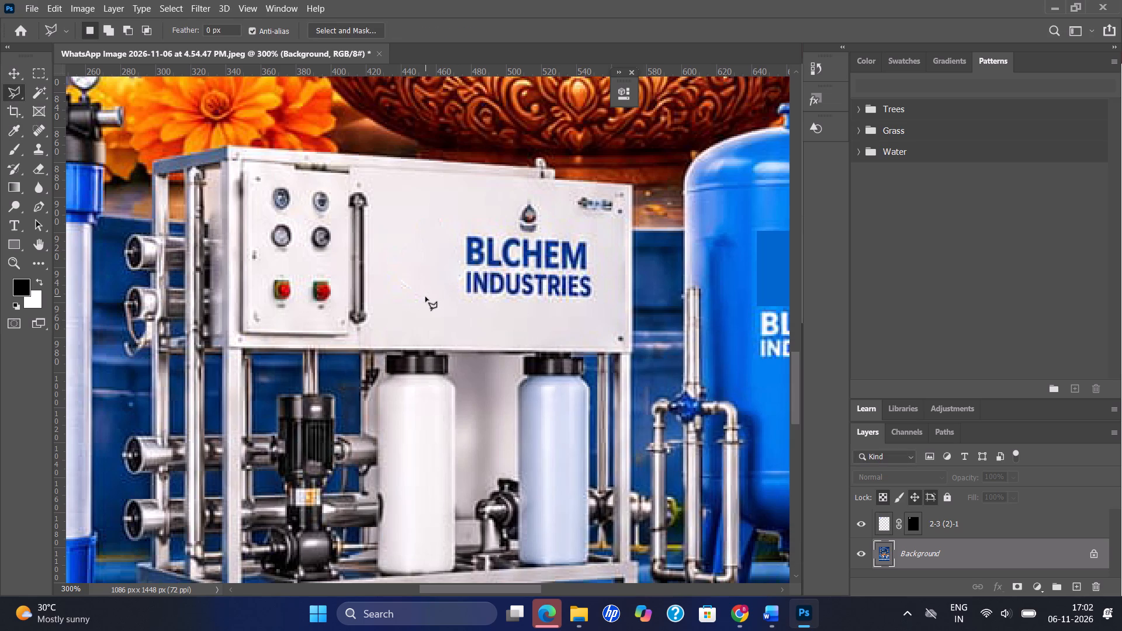
Outline the water-drop emblem on the blue tank's white nameplate with the Polygonal Lasso, remove it with a Content-Aware fill, and deselect.
{"action": "left_click_drag", "start_coordinate": [429, 584], "coordinate": [352, 577]}
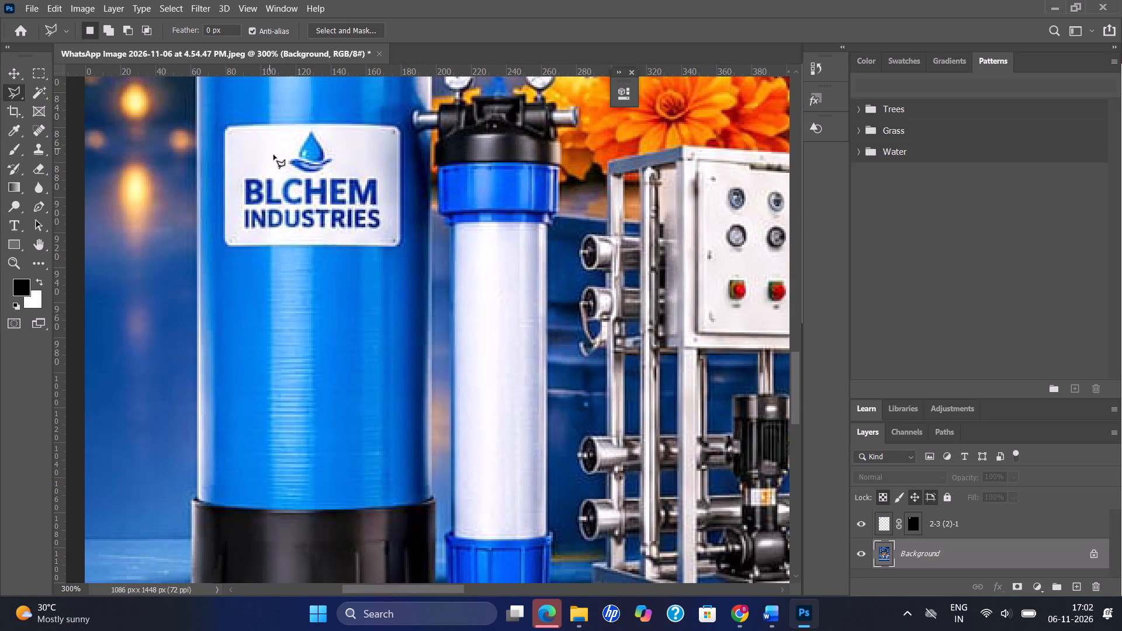
{"action": "left_click", "coordinate": [282, 164]}
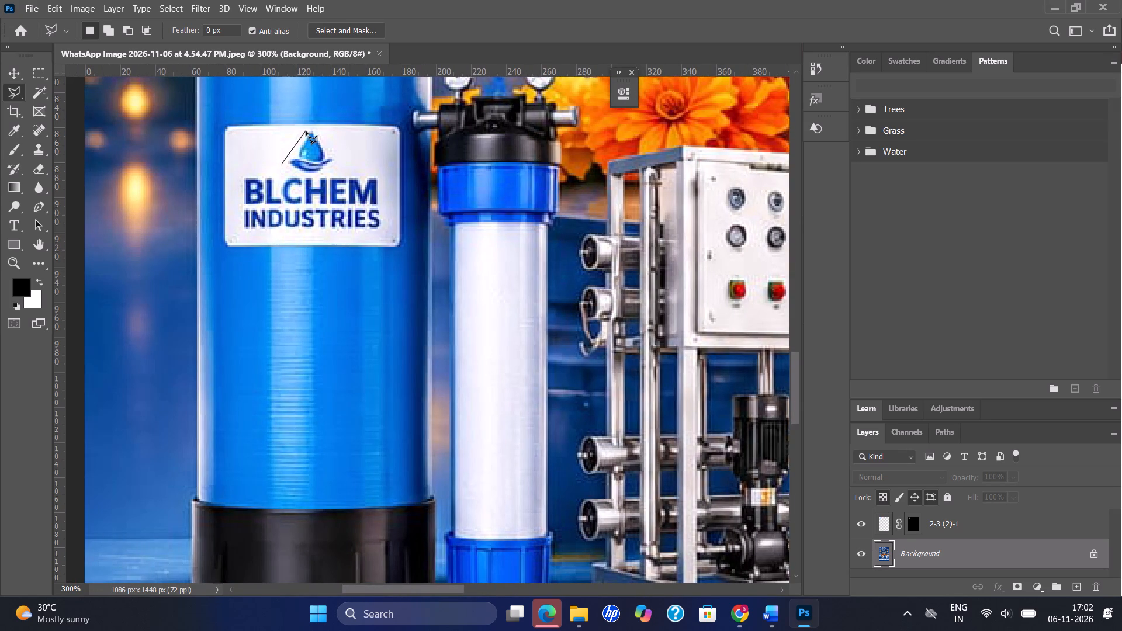
{"action": "left_click", "coordinate": [306, 131]}
{"action": "left_click", "coordinate": [307, 129]}
{"action": "left_click_drag", "start_coordinate": [327, 131], "coordinate": [341, 145]}
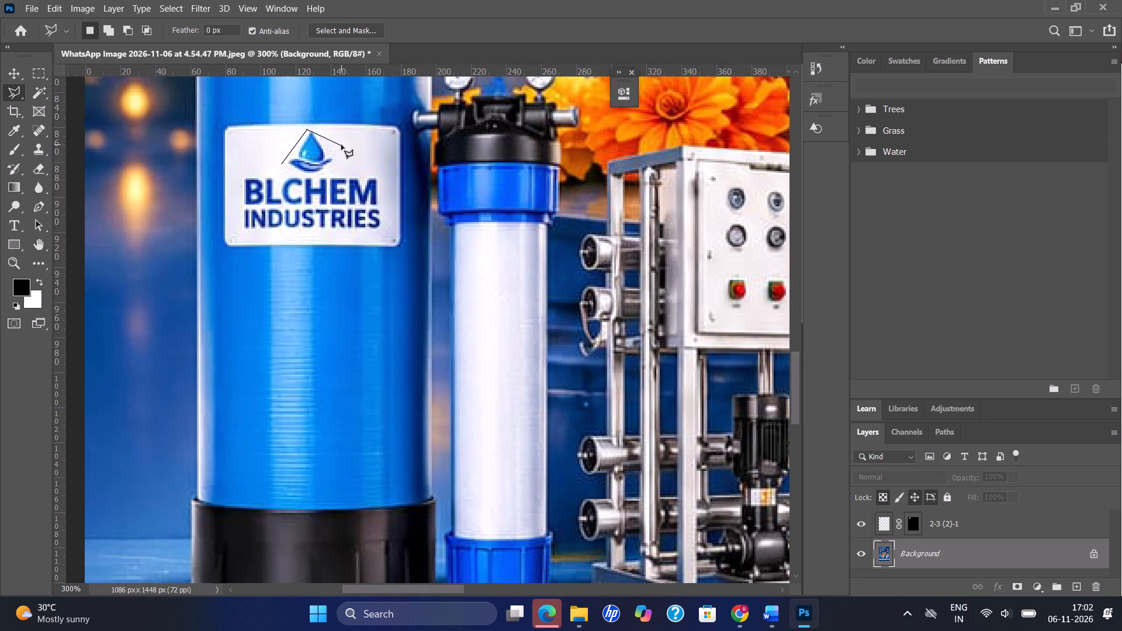
{"action": "left_click", "coordinate": [341, 145]}
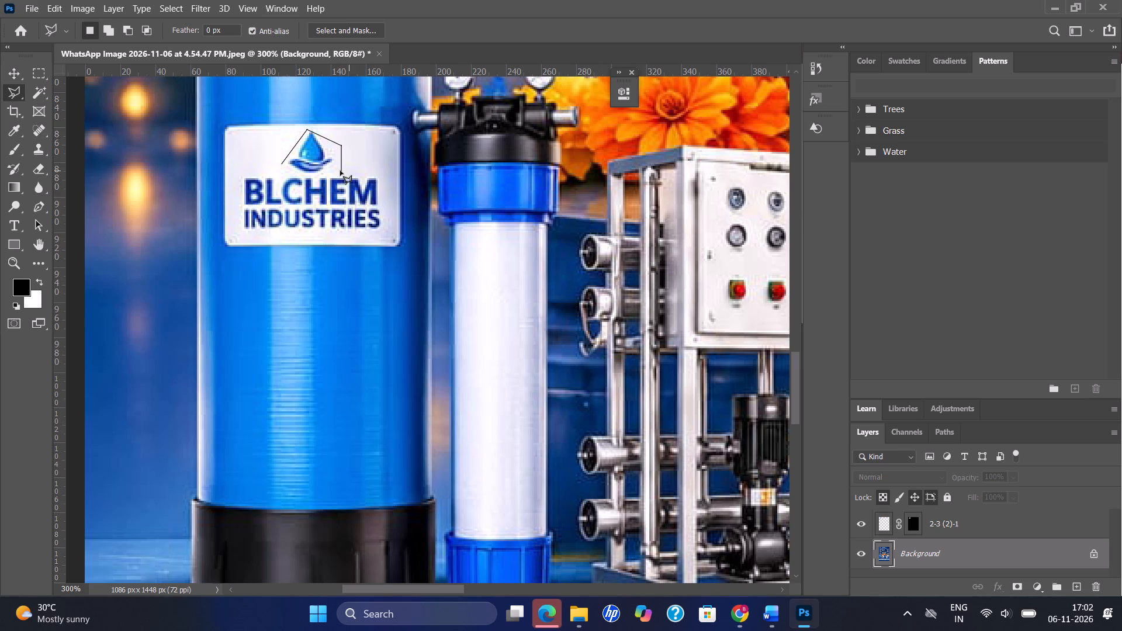
{"action": "left_click", "coordinate": [340, 169]}
{"action": "left_click_drag", "start_coordinate": [302, 177], "coordinate": [275, 158]}
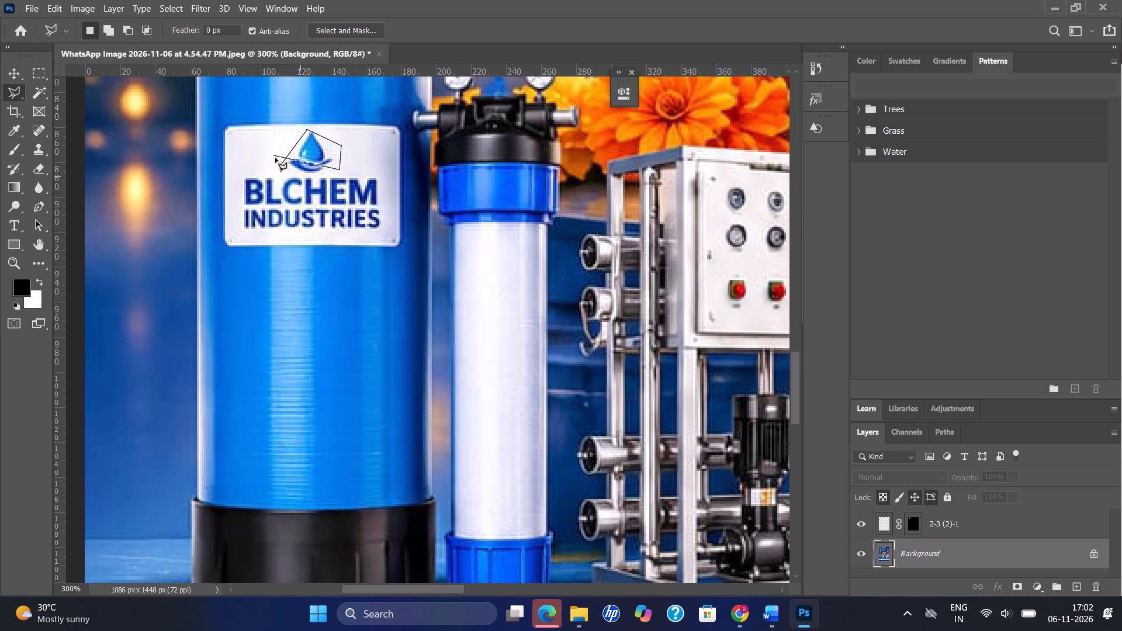
{"action": "left_click_drag", "start_coordinate": [275, 158], "coordinate": [293, 178]}
{"action": "left_click", "coordinate": [293, 178]}
{"action": "left_click", "coordinate": [281, 165]}
{"action": "key", "text": "shift+BackSpace"}
{"action": "key", "text": "Return"}
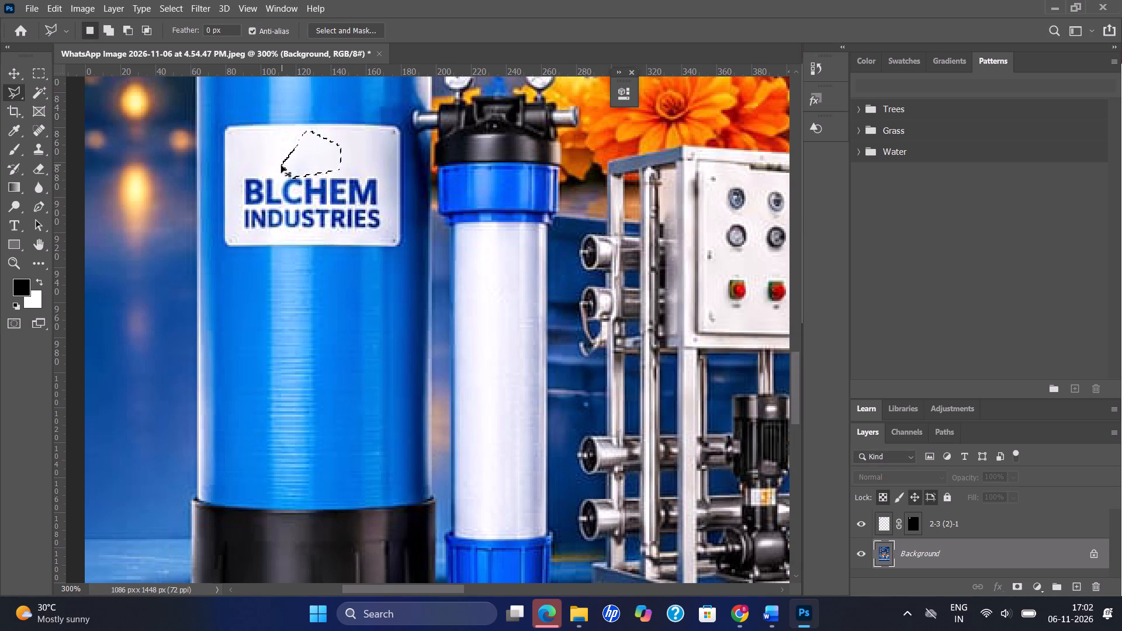
{"action": "key", "text": "ctrl+d"}
Duplicate the BLCHEM AQUA logo from the poster's top-left corner and place the copy over the blue tank.
{"action": "left_click_drag", "start_coordinate": [791, 396], "coordinate": [788, 315]}
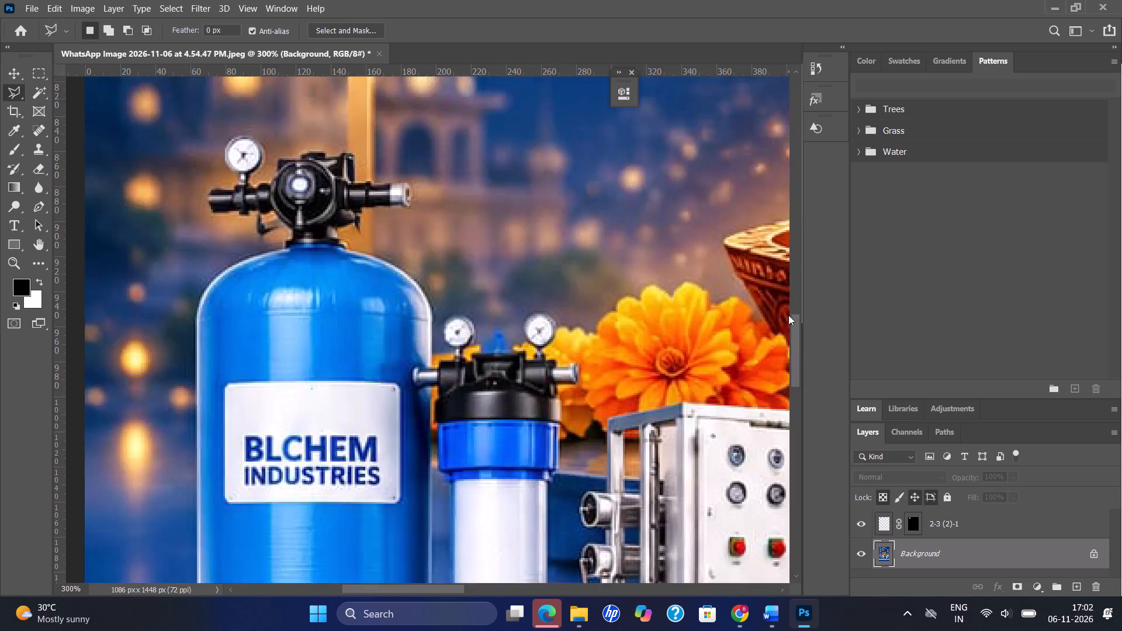
{"action": "left_click_drag", "start_coordinate": [788, 315], "coordinate": [766, 190]}
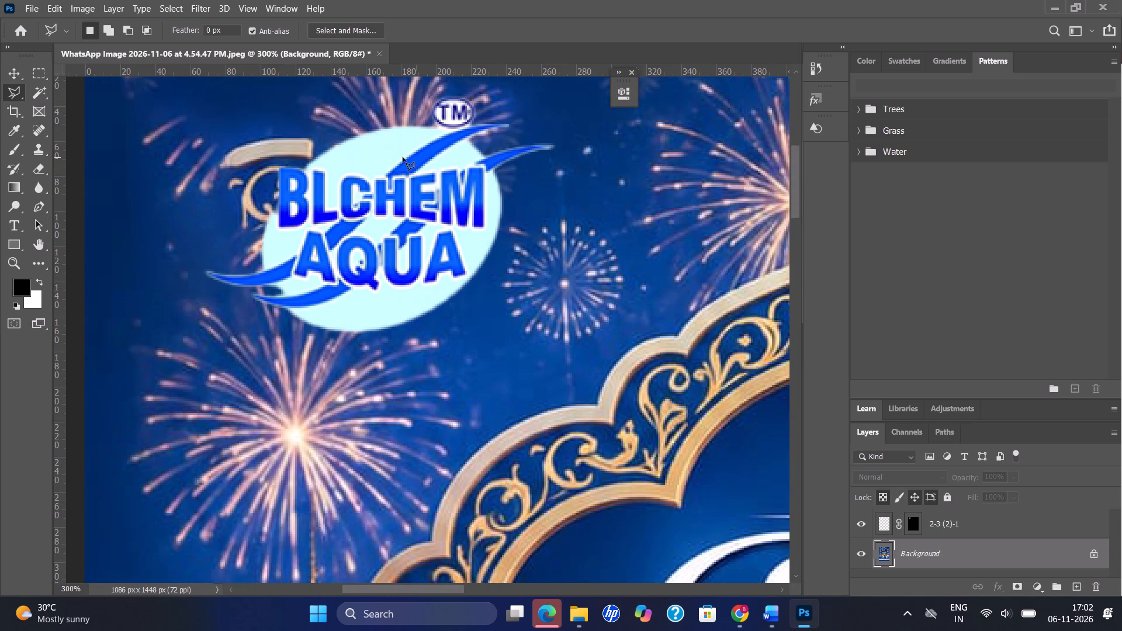
{"action": "key", "text": "v"}
{"action": "left_click", "coordinate": [403, 197]}
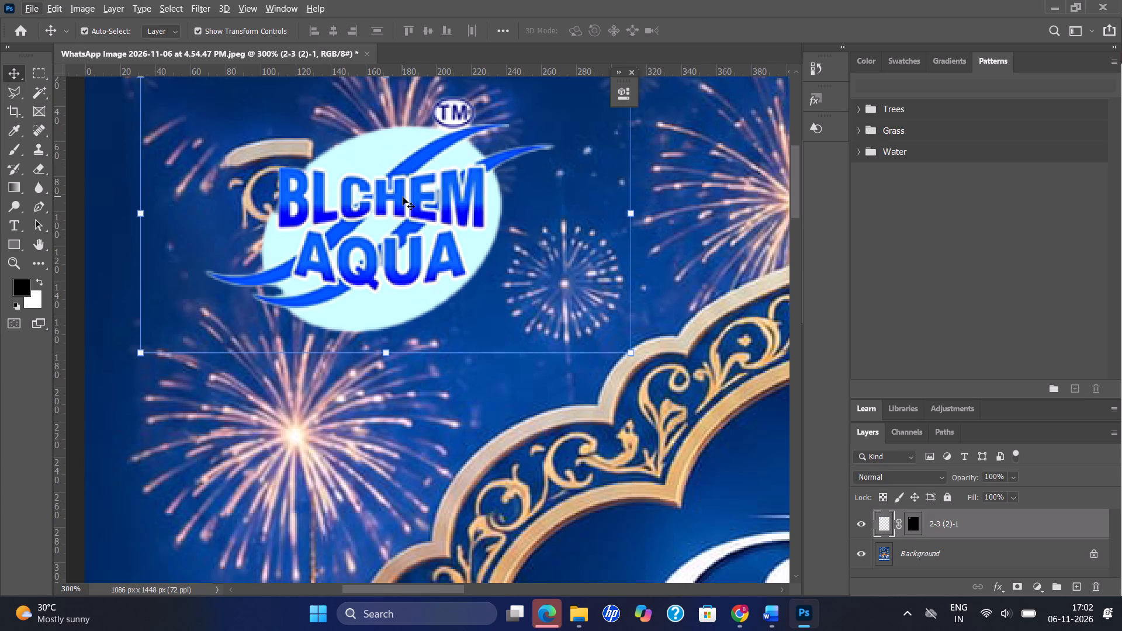
{"action": "left_click_drag", "start_coordinate": [363, 243], "coordinate": [365, 295], "text": "alt"}
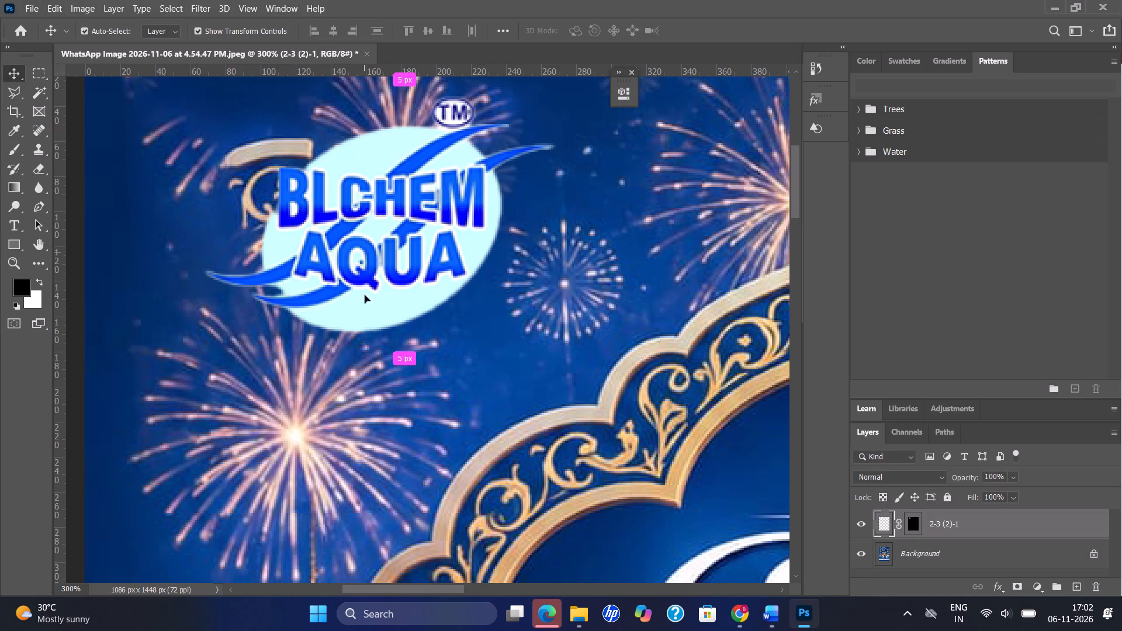
{"action": "left_click_drag", "start_coordinate": [365, 295], "coordinate": [369, 600], "text": "alt"}
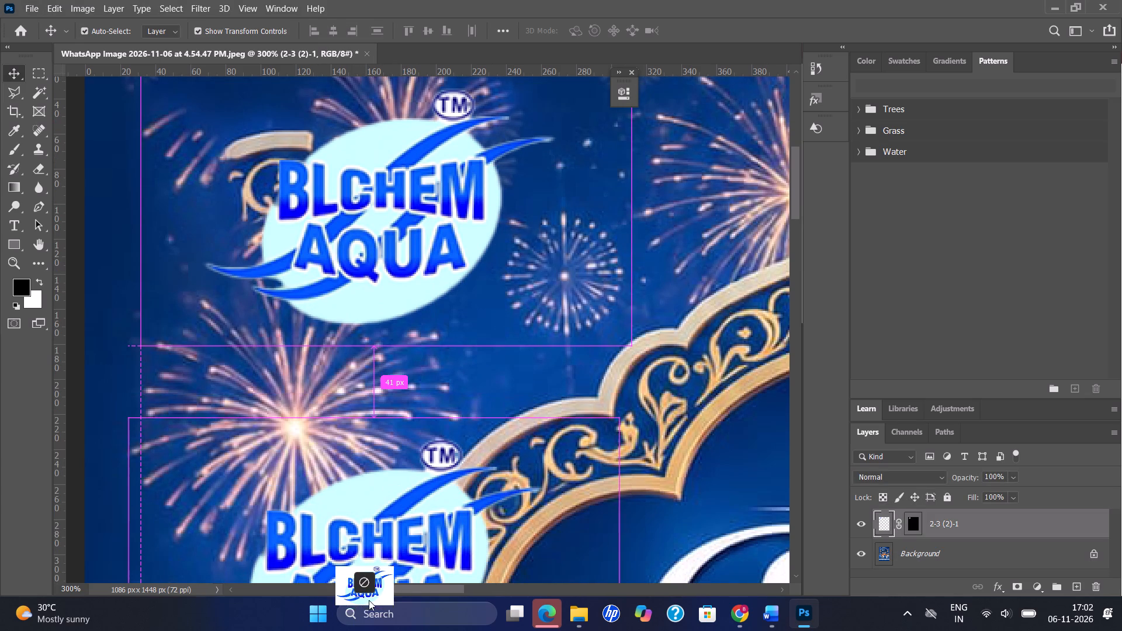
{"action": "left_click_drag", "start_coordinate": [369, 600], "coordinate": [327, 578], "text": "alt"}
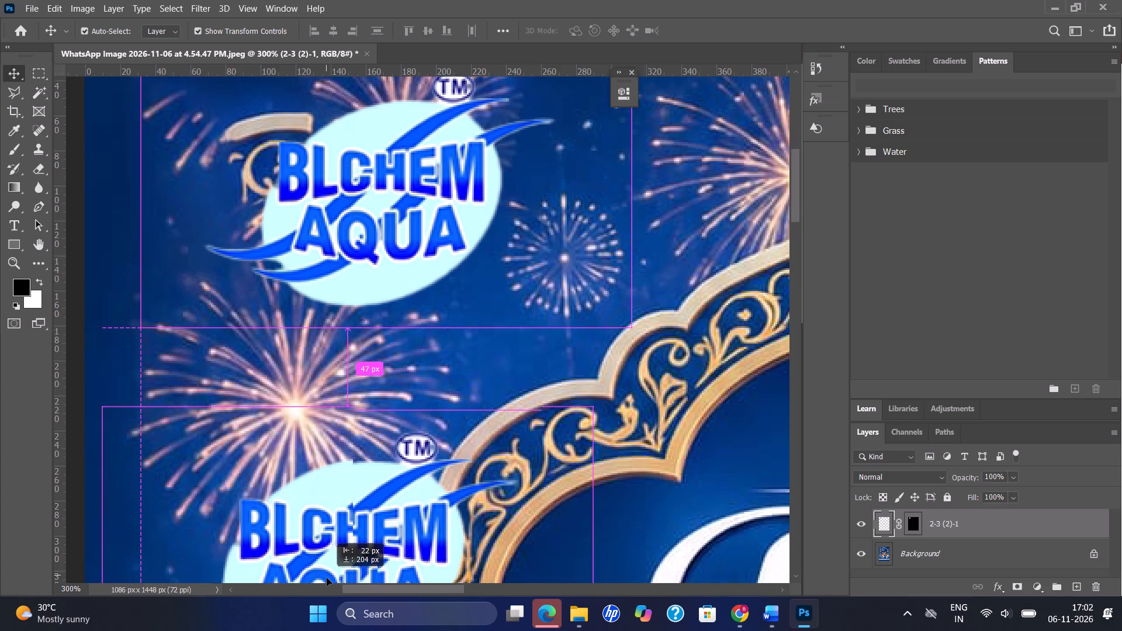
{"action": "left_click_drag", "start_coordinate": [327, 578], "coordinate": [342, 565], "text": "alt"}
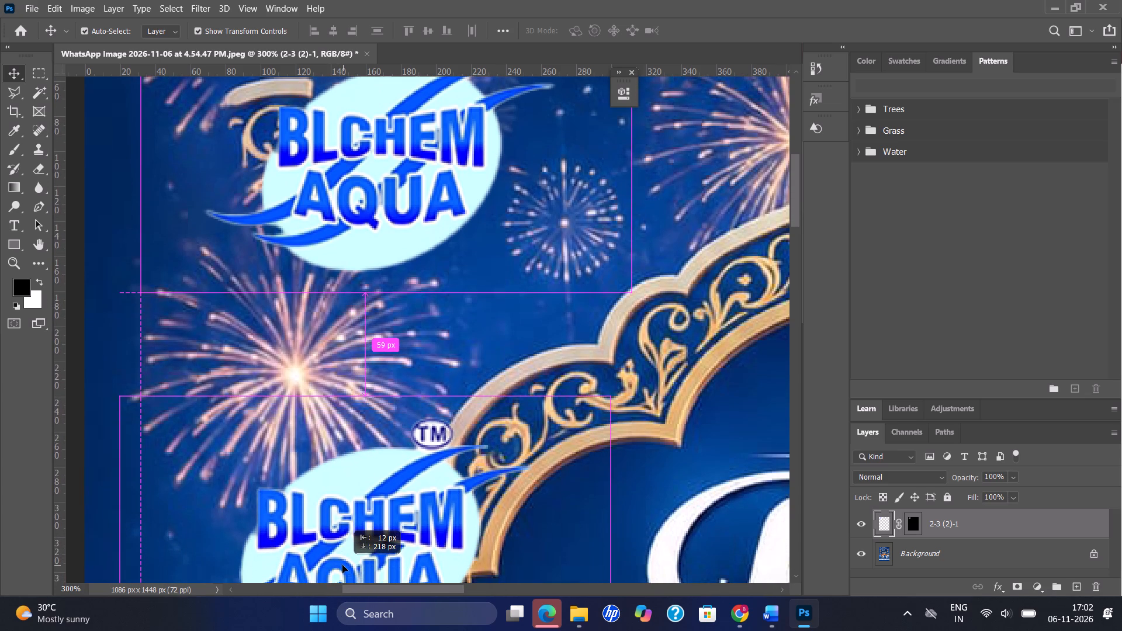
{"action": "left_click_drag", "start_coordinate": [342, 565], "coordinate": [337, 577], "text": "alt"}
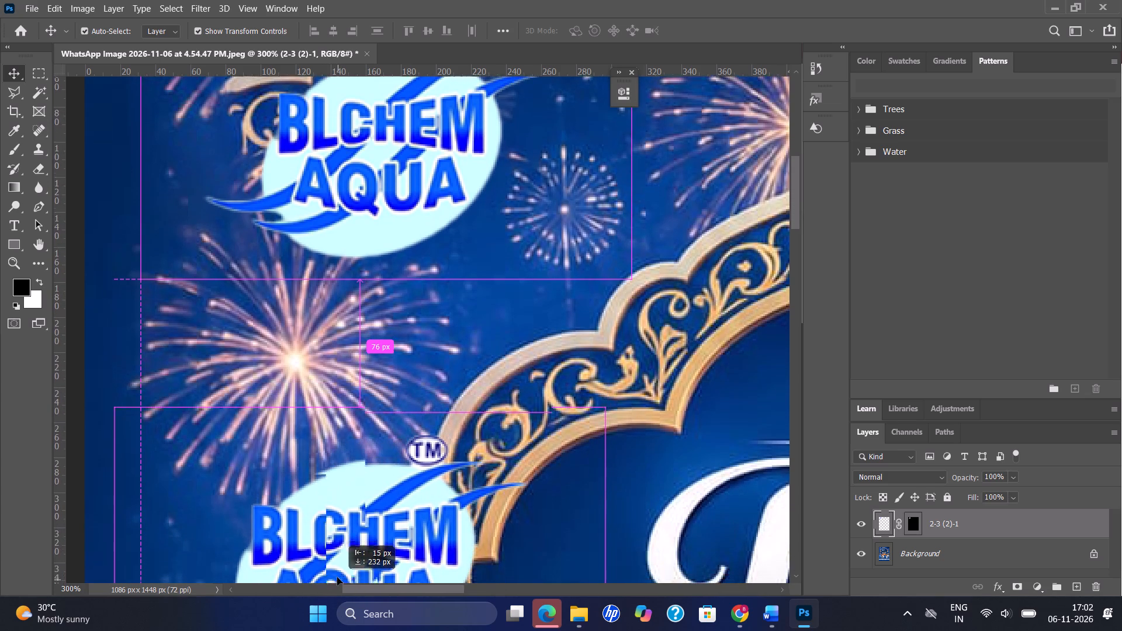
{"action": "left_click_drag", "start_coordinate": [337, 577], "coordinate": [349, 518], "text": "alt"}
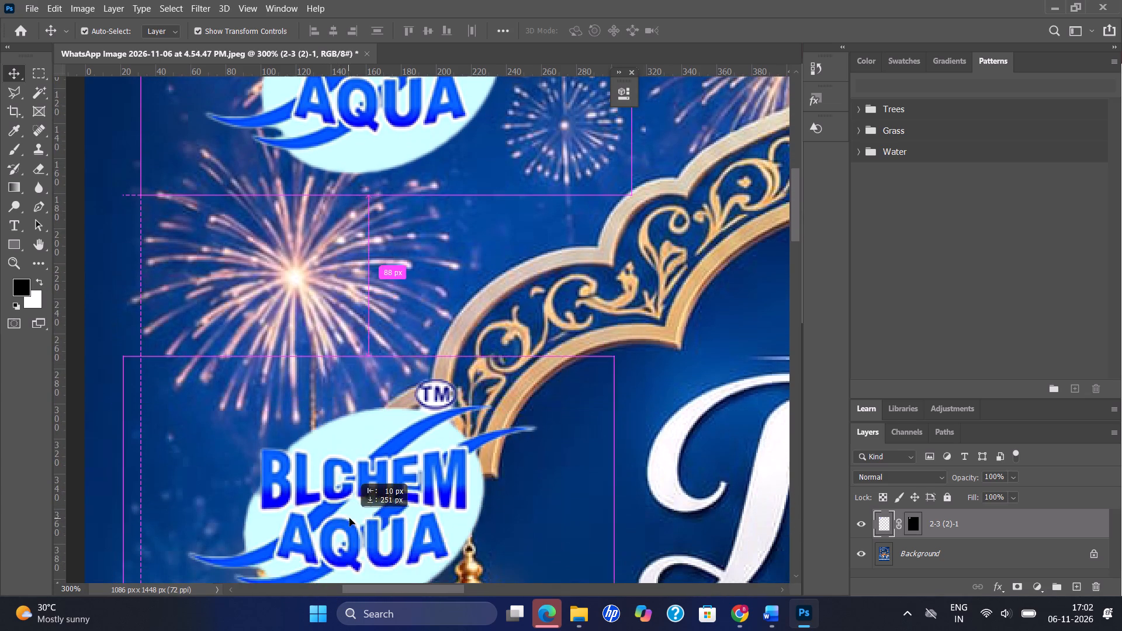
{"action": "left_click_drag", "start_coordinate": [349, 518], "coordinate": [356, 486], "text": "alt"}
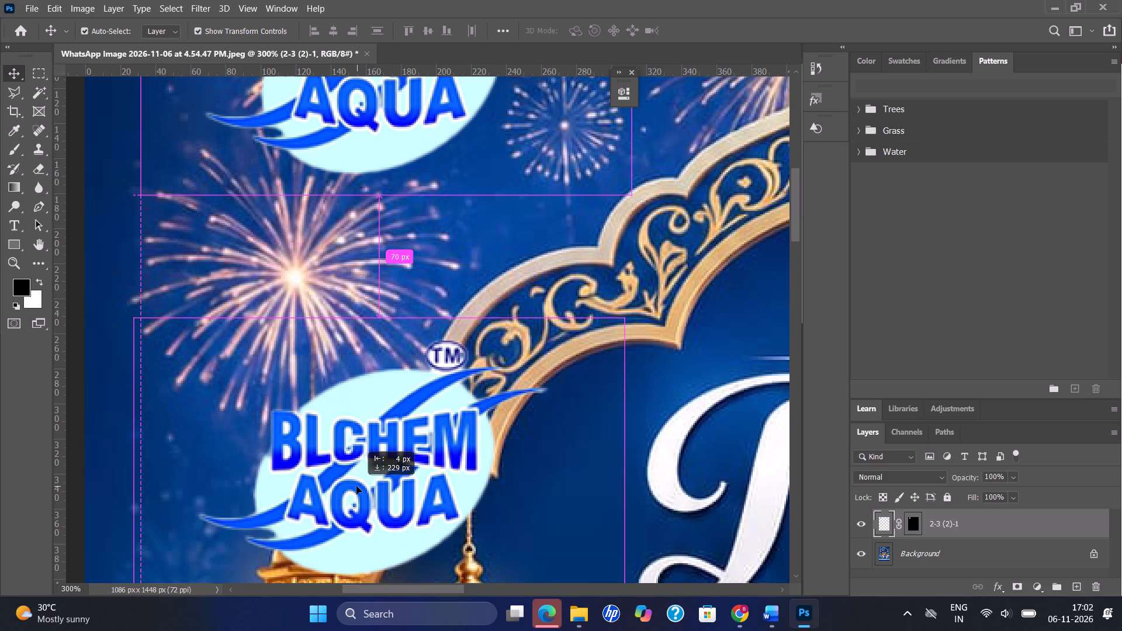
{"action": "left_click_drag", "start_coordinate": [356, 486], "coordinate": [341, 630], "text": "alt"}
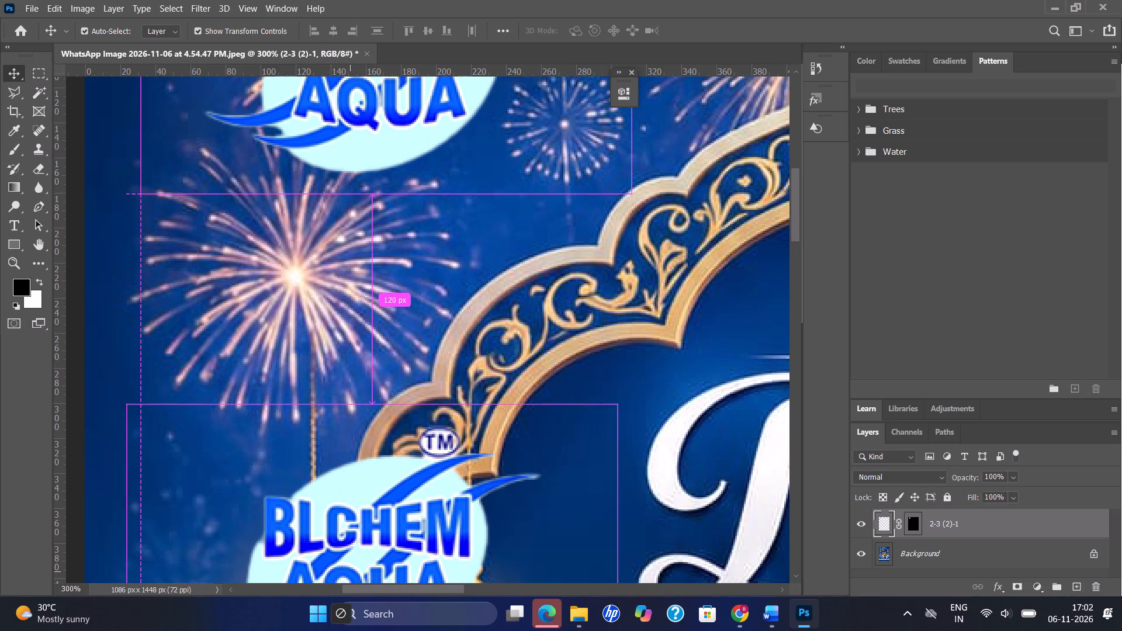
{"action": "left_click_drag", "start_coordinate": [341, 630], "coordinate": [325, 581], "text": "alt"}
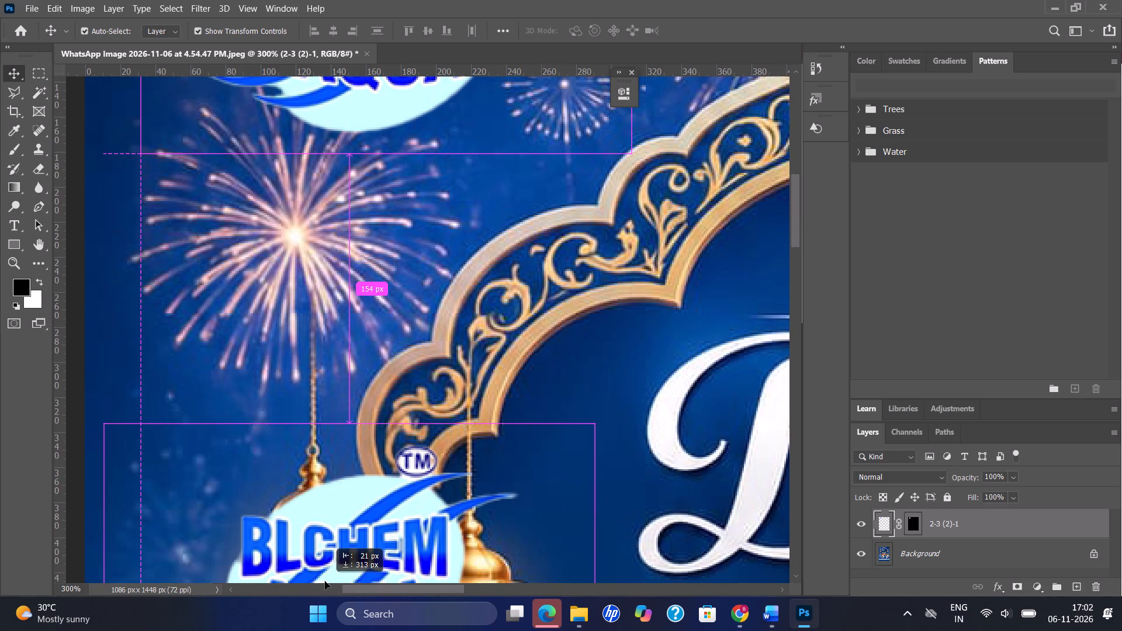
{"action": "left_click_drag", "start_coordinate": [325, 581], "coordinate": [293, 590], "text": "alt"}
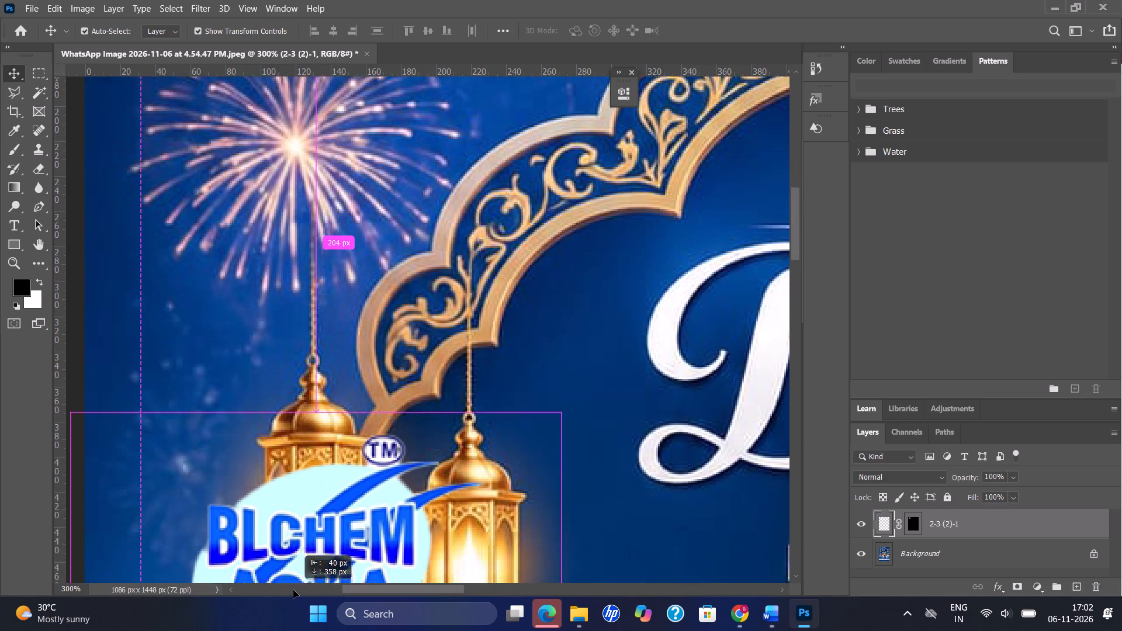
{"action": "left_click_drag", "start_coordinate": [293, 590], "coordinate": [293, 593], "text": "alt"}
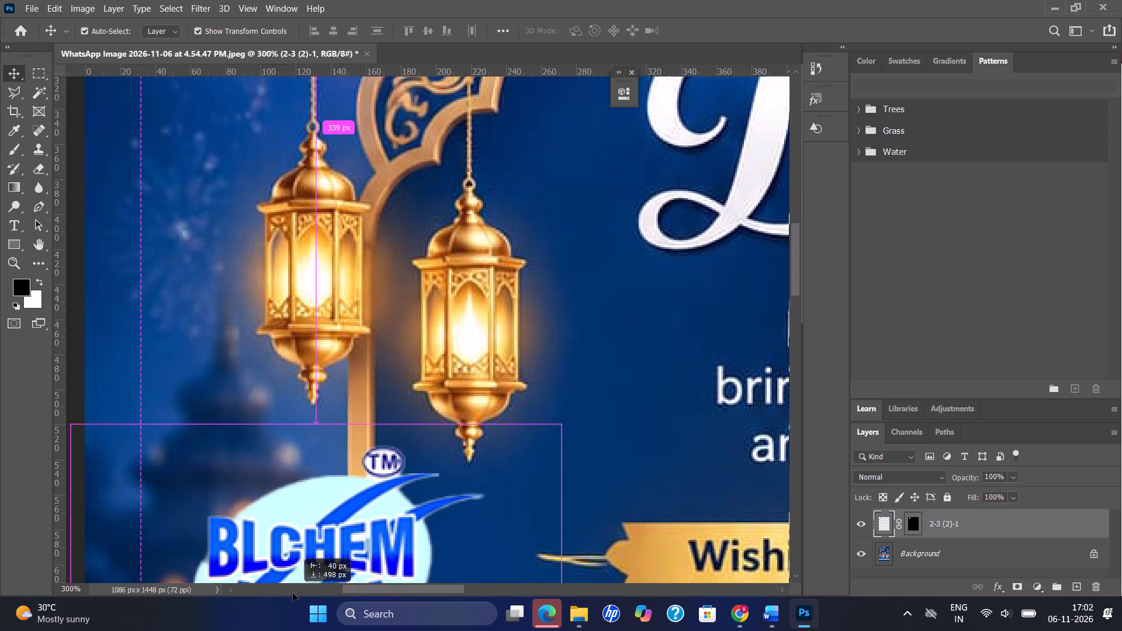
{"action": "left_click_drag", "start_coordinate": [293, 593], "coordinate": [293, 587], "text": "alt"}
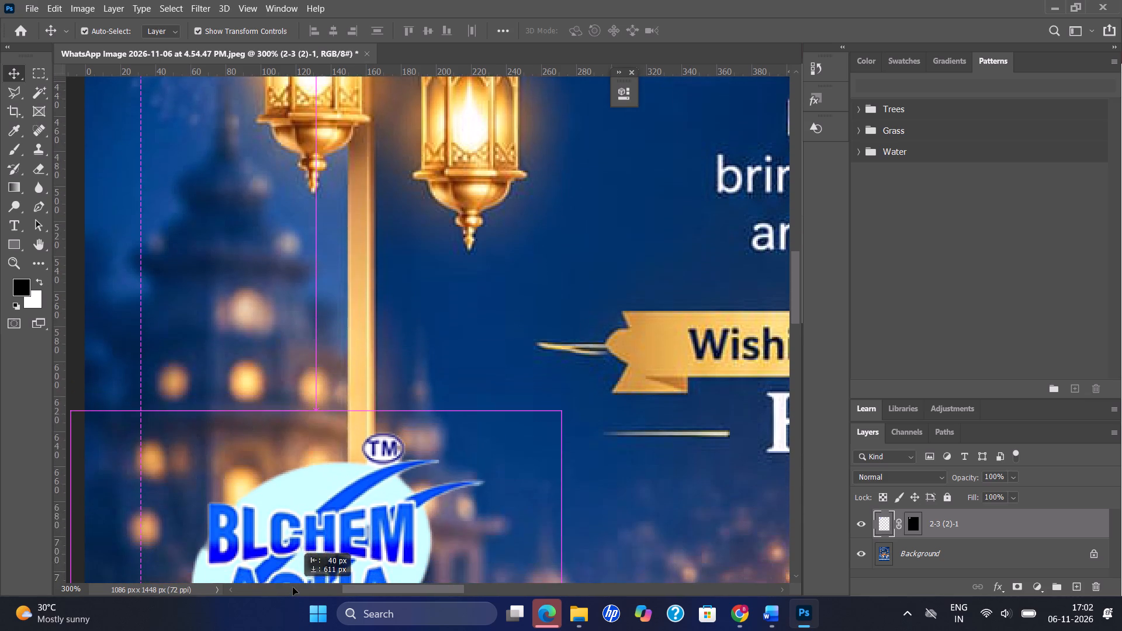
{"action": "left_click_drag", "start_coordinate": [293, 587], "coordinate": [281, 590], "text": "alt"}
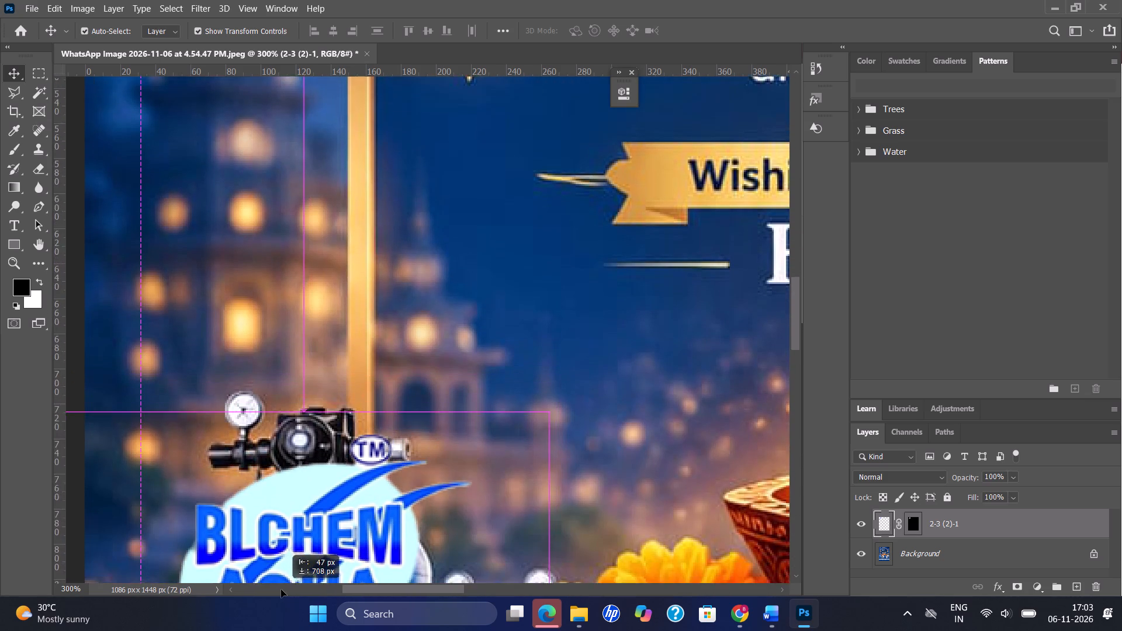
{"action": "left_click_drag", "start_coordinate": [281, 590], "coordinate": [279, 561], "text": "alt"}
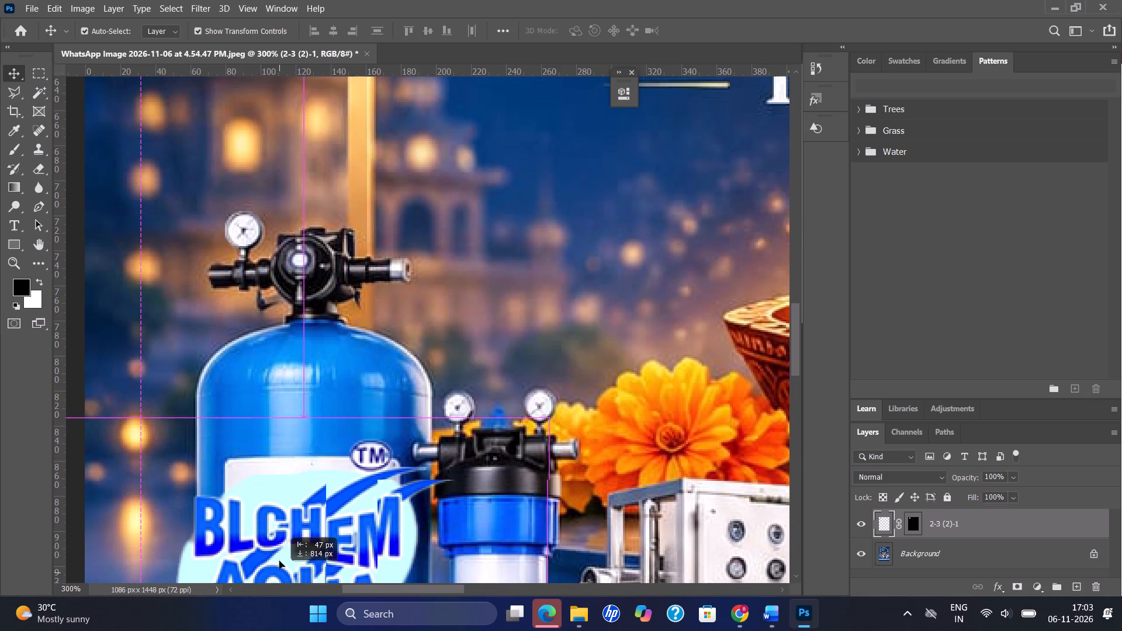
{"action": "left_click_drag", "start_coordinate": [279, 561], "coordinate": [321, 427], "text": "alt"}
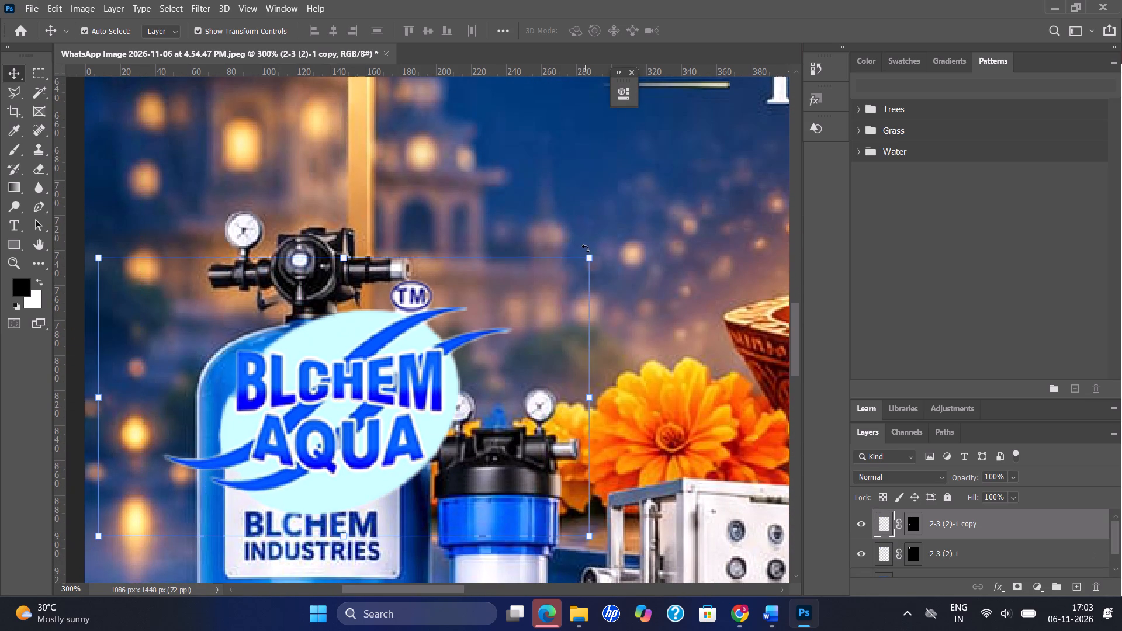
Scale the logo copy down to about 19.5% and centre it on the tank's white nameplate above the BLCHEM INDUSTRIES lettering.
{"action": "left_click_drag", "start_coordinate": [590, 261], "coordinate": [335, 411]}
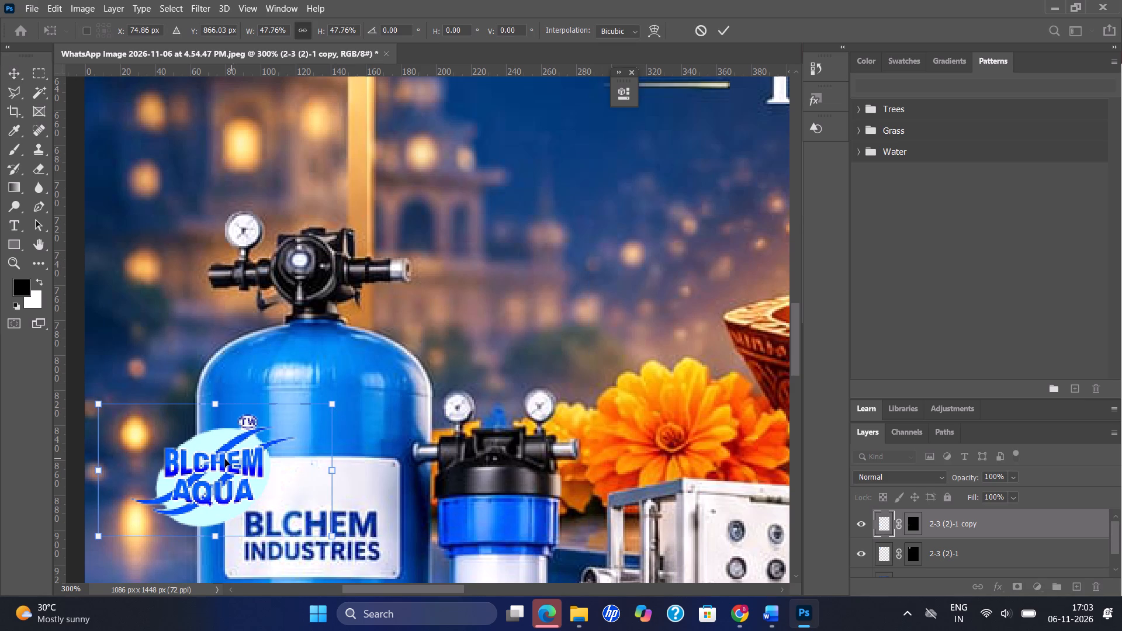
{"action": "left_click_drag", "start_coordinate": [225, 460], "coordinate": [303, 453]}
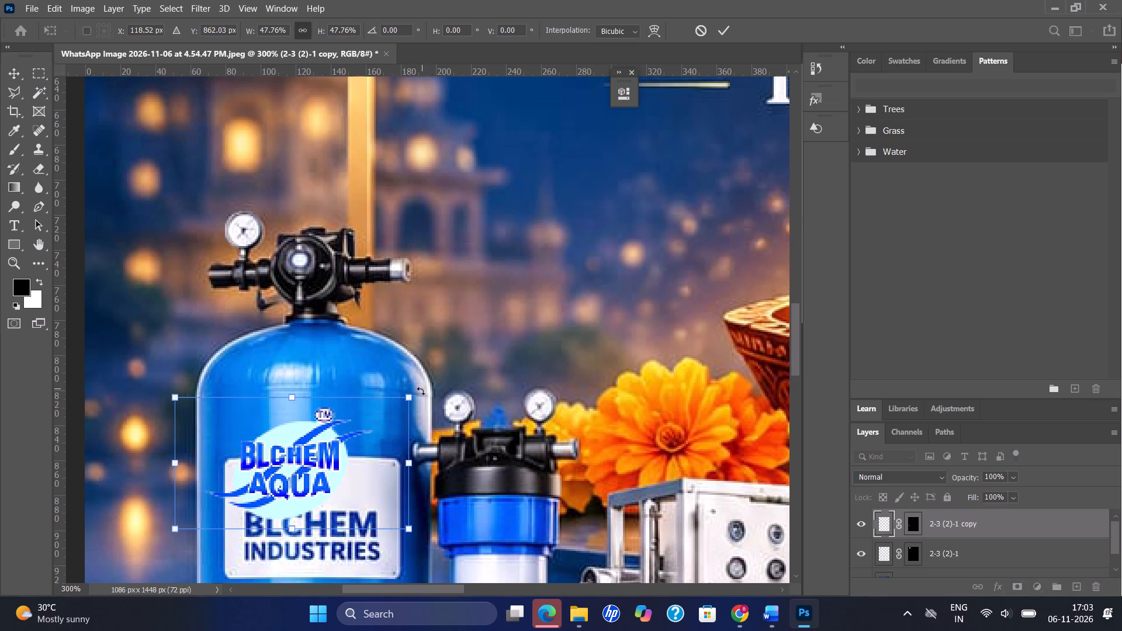
{"action": "left_click_drag", "start_coordinate": [413, 391], "coordinate": [304, 470]}
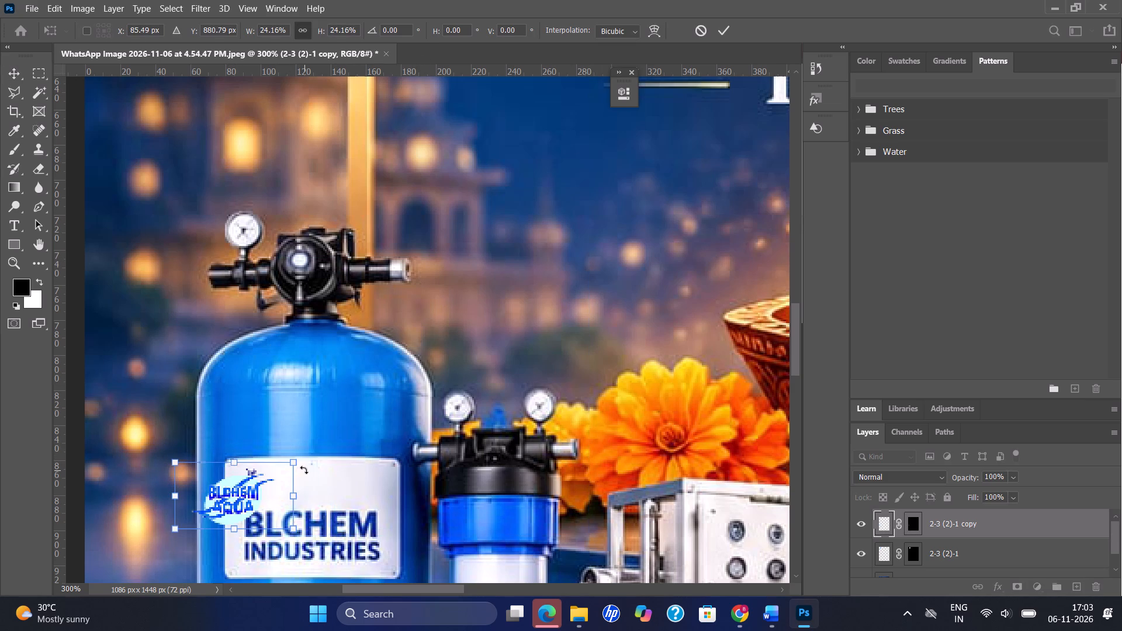
{"action": "left_click_drag", "start_coordinate": [232, 492], "coordinate": [304, 481]}
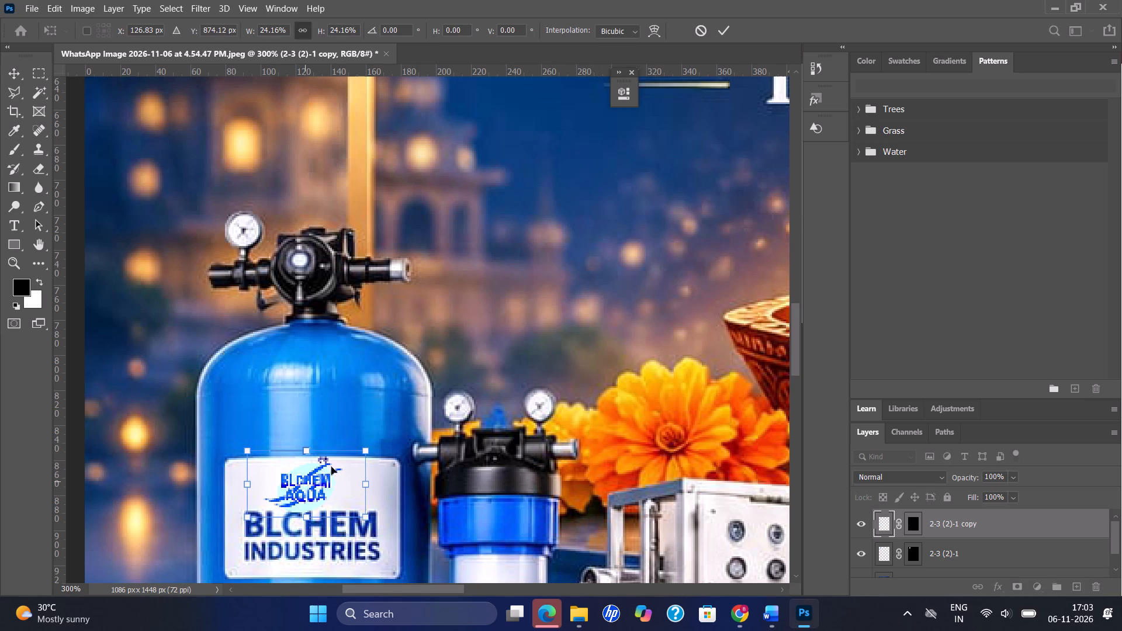
{"action": "left_click_drag", "start_coordinate": [365, 449], "coordinate": [341, 462]}
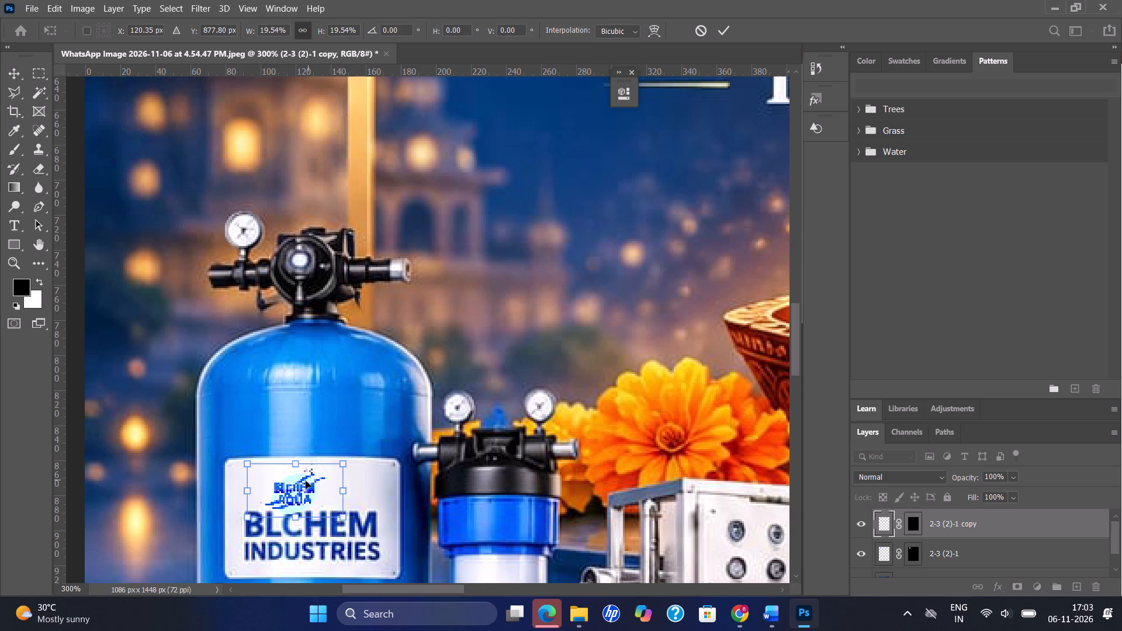
{"action": "left_click_drag", "start_coordinate": [303, 483], "coordinate": [321, 474]}
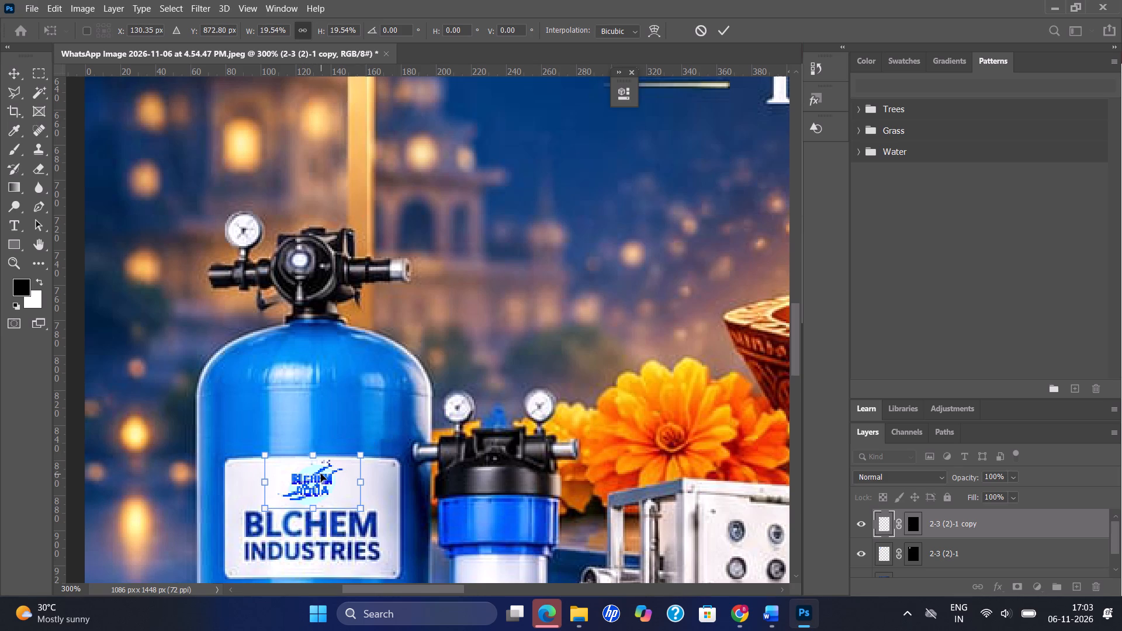
{"action": "key", "text": "Down"}
{"action": "key", "text": "Down"}
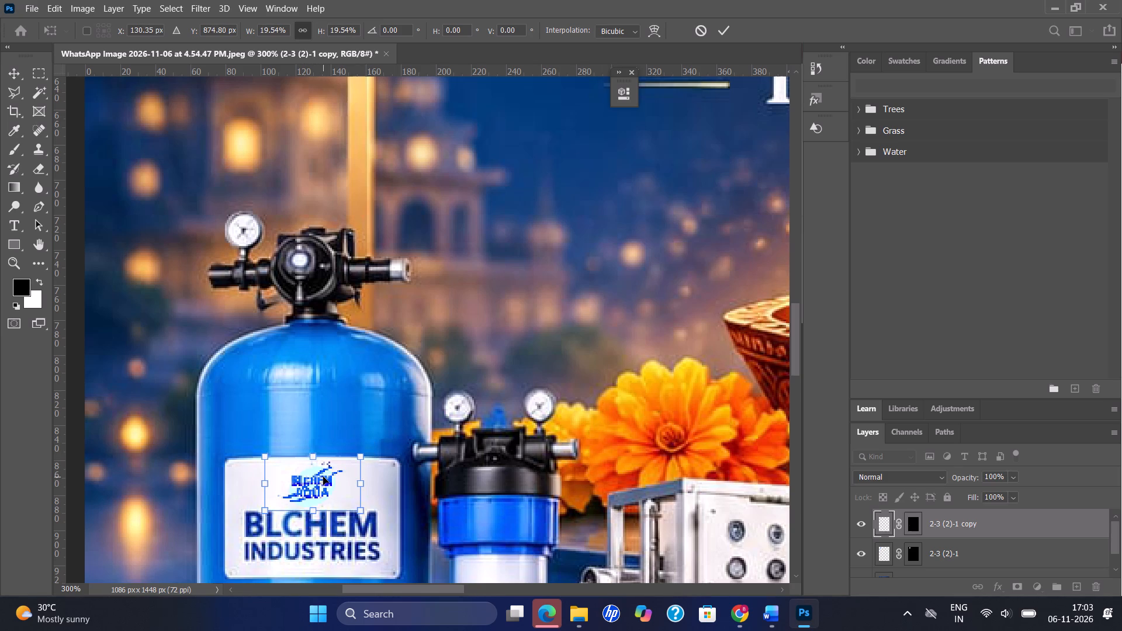
{"action": "key", "text": "Down"}
{"action": "key", "text": "Return"}
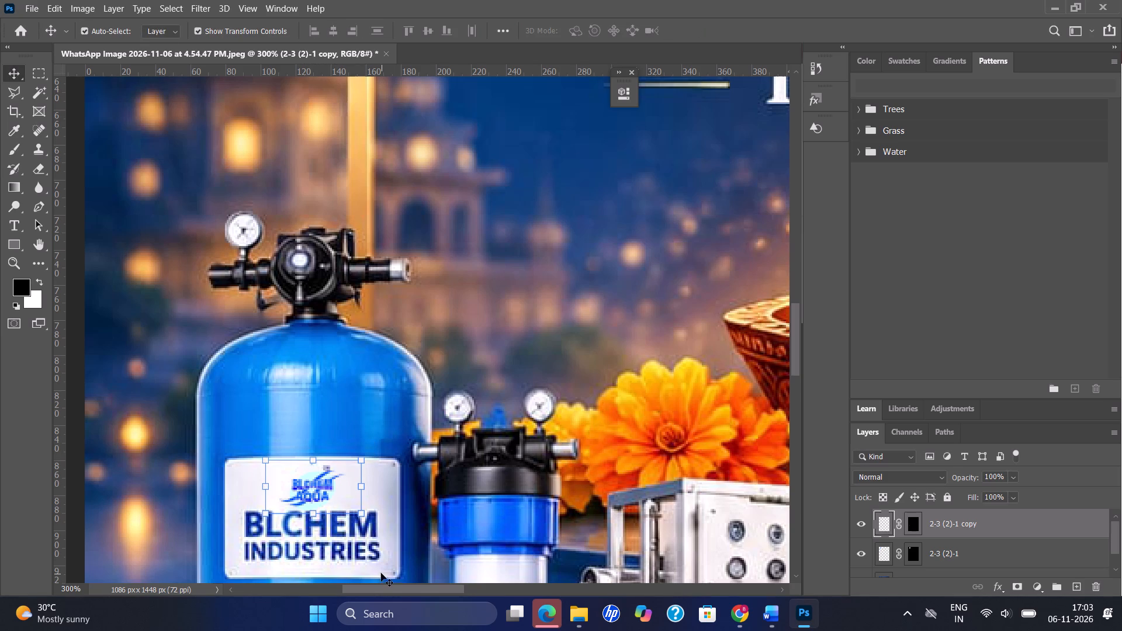
Set the blend mode of the small nameplate logo layer to Darken.
{"action": "left_click_drag", "start_coordinate": [398, 588], "coordinate": [418, 587]}
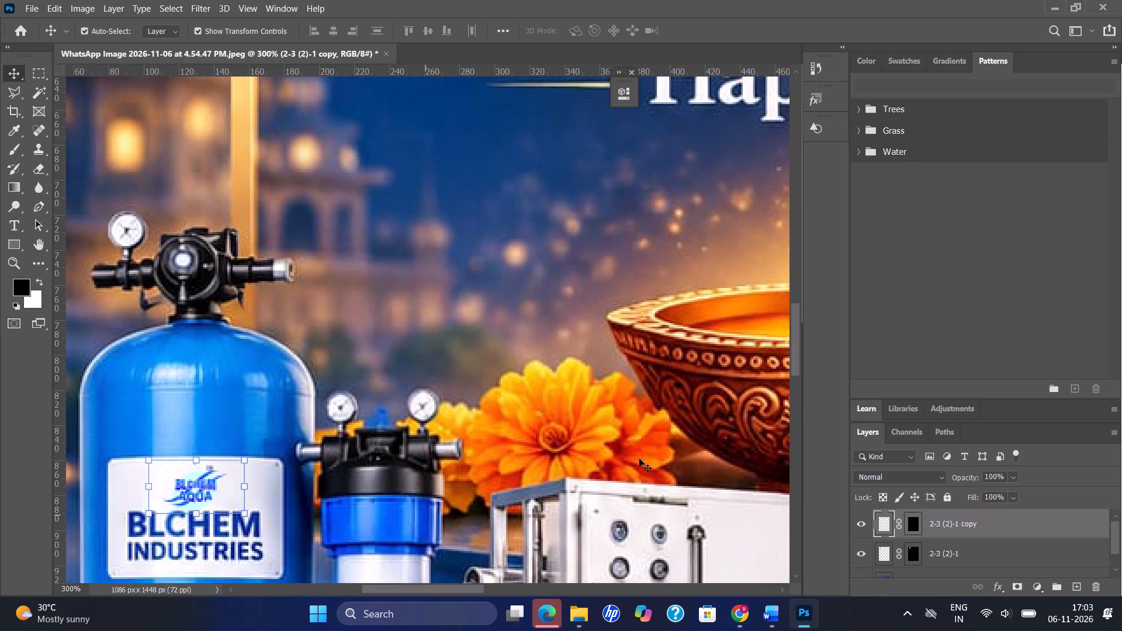
{"action": "left_click_drag", "start_coordinate": [798, 340], "coordinate": [785, 379]}
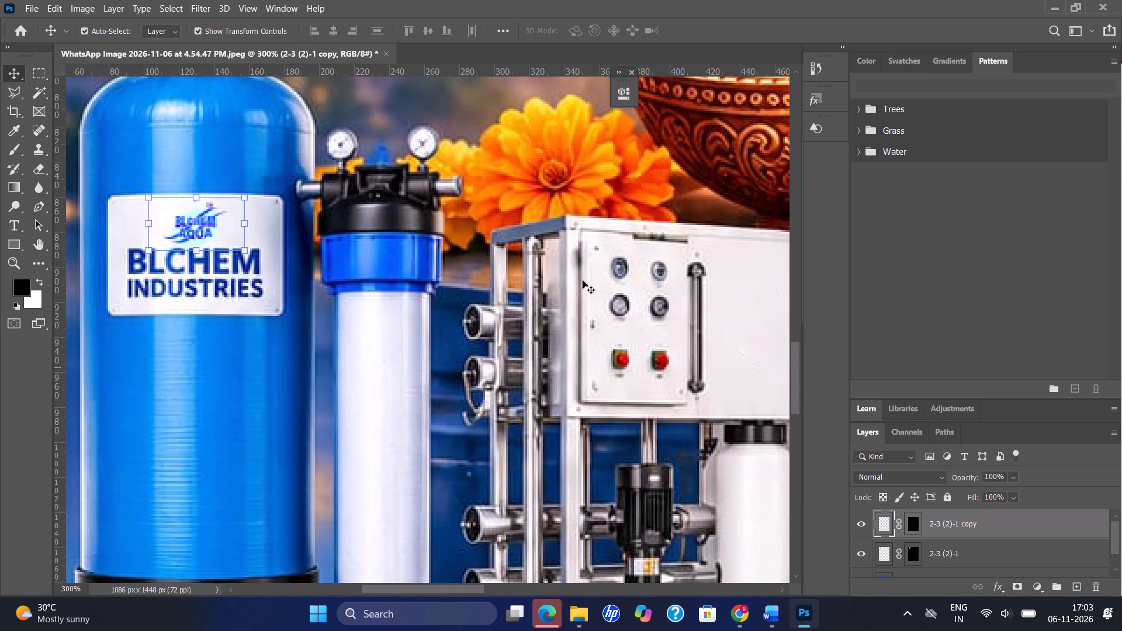
{"action": "left_click", "coordinate": [221, 228]}
{"action": "left_click", "coordinate": [192, 233]}
{"action": "left_click", "coordinate": [885, 480]}
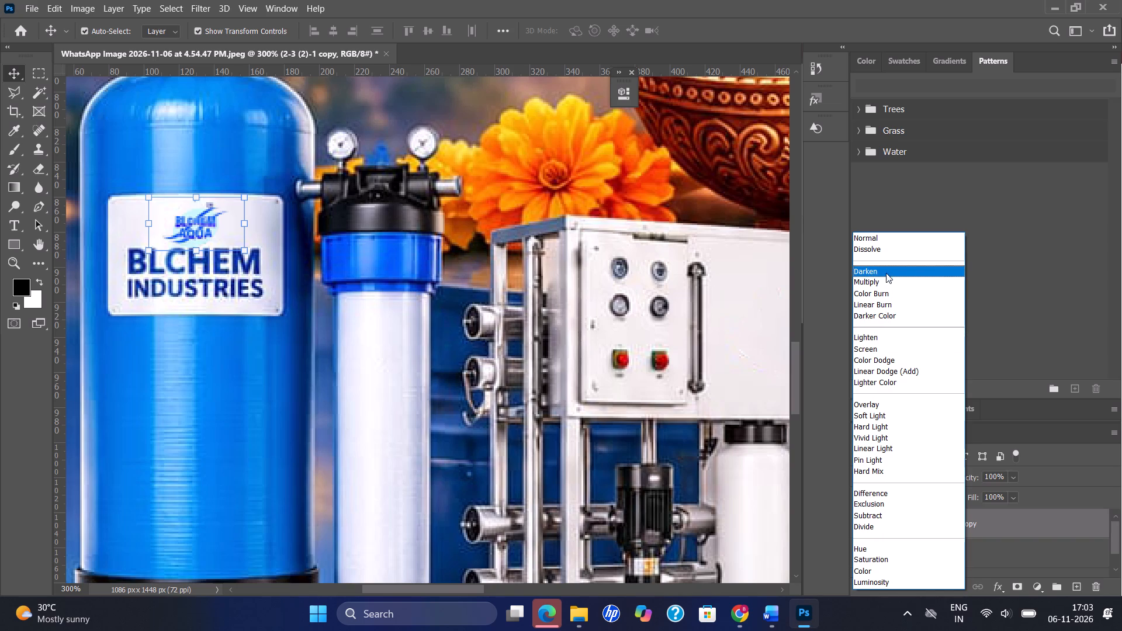
{"action": "left_click", "coordinate": [867, 270]}
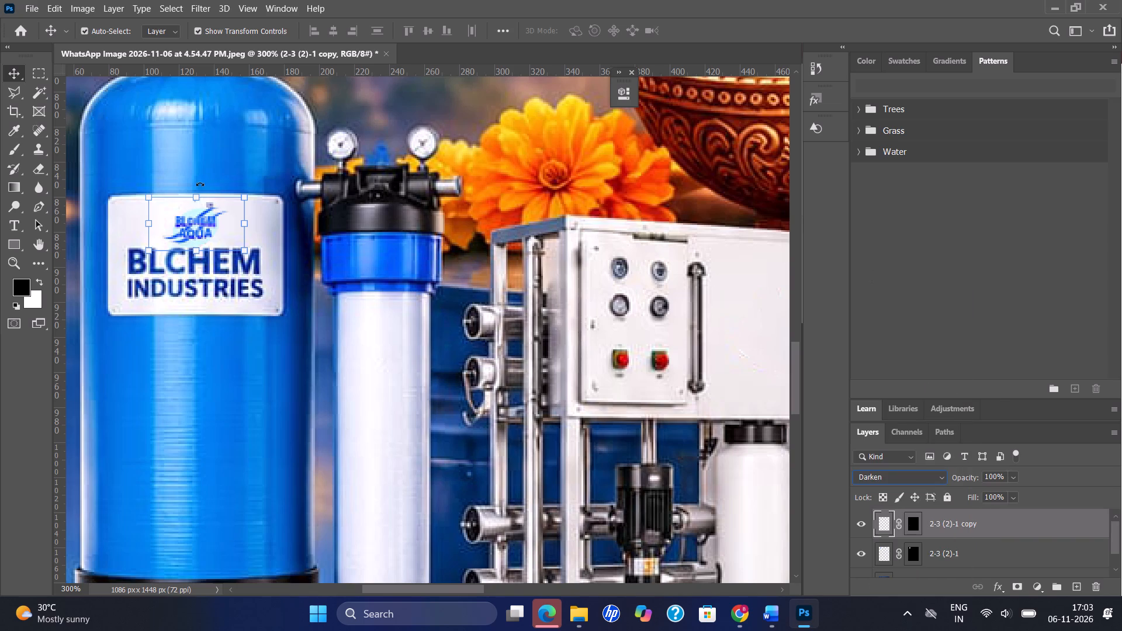
{"action": "left_click", "coordinate": [196, 230]}
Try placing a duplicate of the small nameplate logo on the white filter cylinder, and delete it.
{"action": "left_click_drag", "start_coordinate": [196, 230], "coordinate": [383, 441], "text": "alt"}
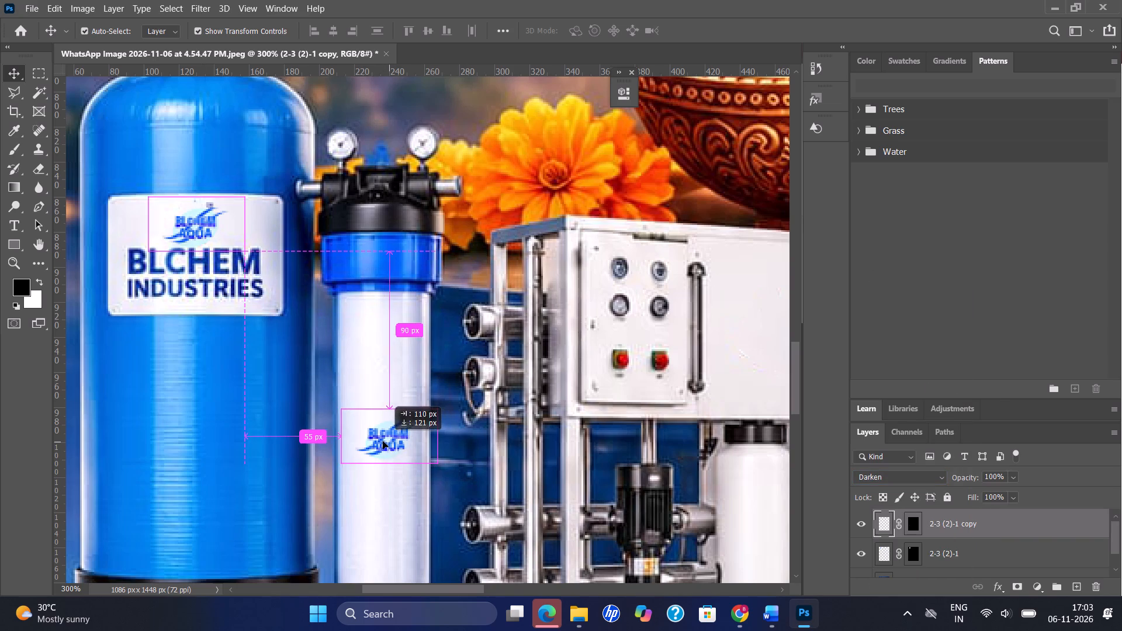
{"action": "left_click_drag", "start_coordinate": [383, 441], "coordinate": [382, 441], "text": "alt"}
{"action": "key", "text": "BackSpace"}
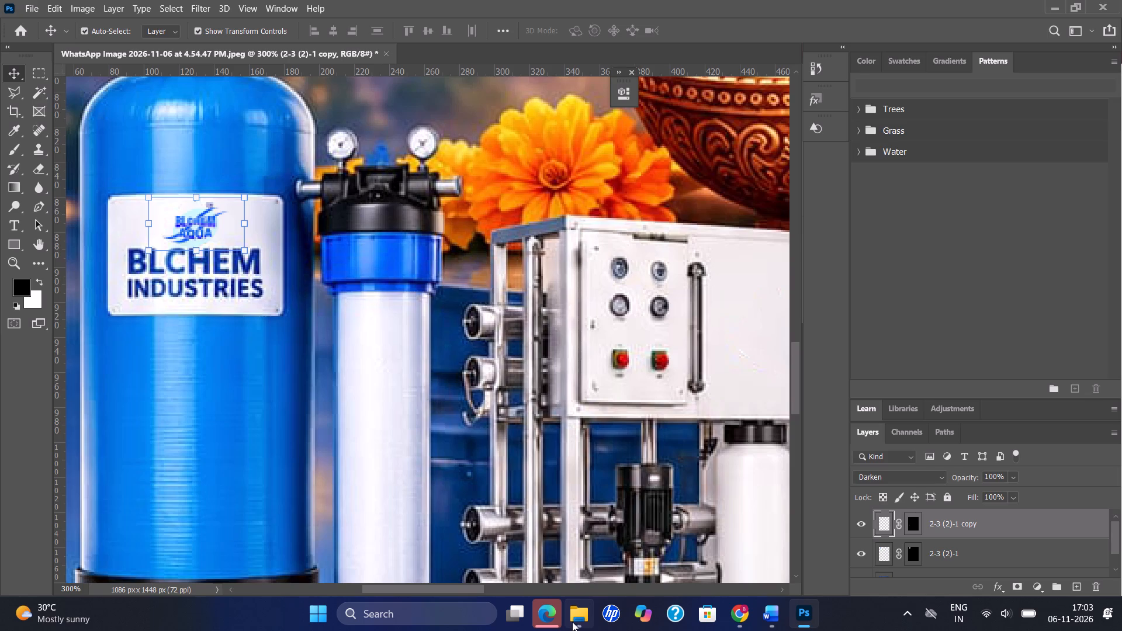
Place the logo image 2-3 (2)-1 from the "graphic design for brochure" folder into the poster over the filter equipment.
{"action": "left_click", "coordinate": [577, 620]}
{"action": "left_click", "coordinate": [386, 158]}
{"action": "left_click_drag", "start_coordinate": [386, 158], "coordinate": [411, 214]}
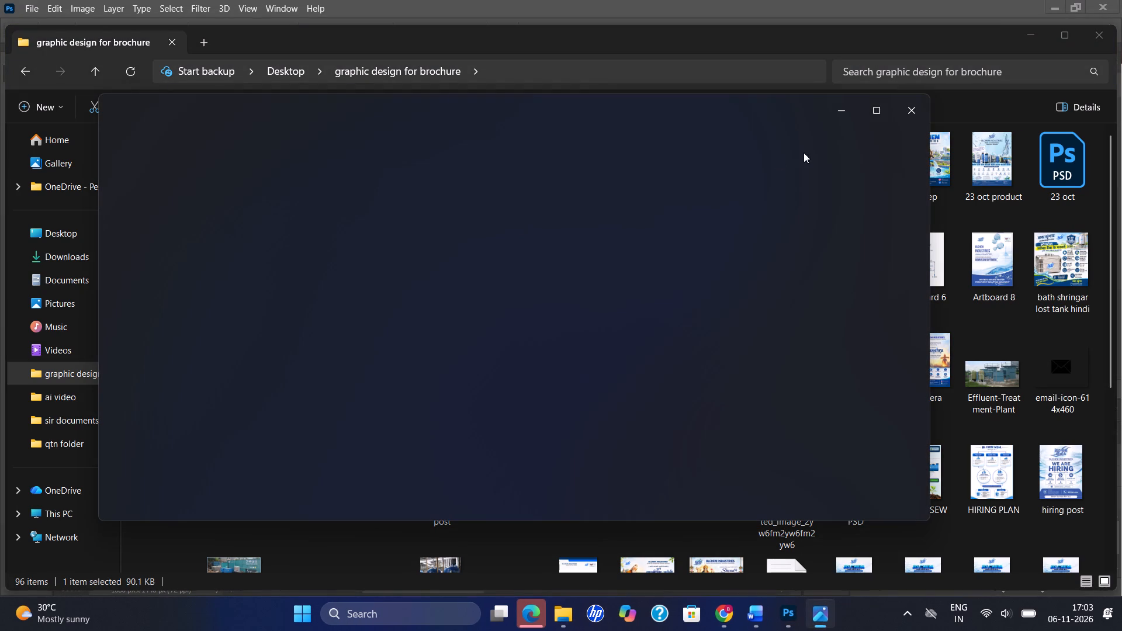
{"action": "left_click", "coordinate": [908, 119]}
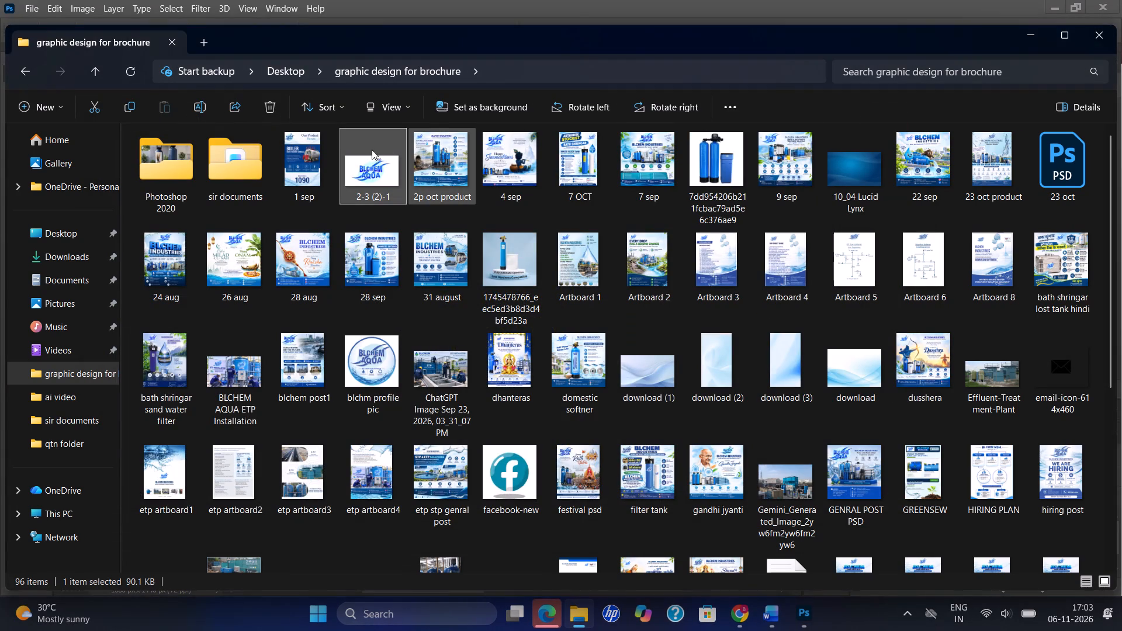
{"action": "left_click_drag", "start_coordinate": [370, 150], "coordinate": [808, 623]}
{"action": "scroll", "coordinate": [627, 473], "scroll_direction": "right", "scroll_amount": 1}
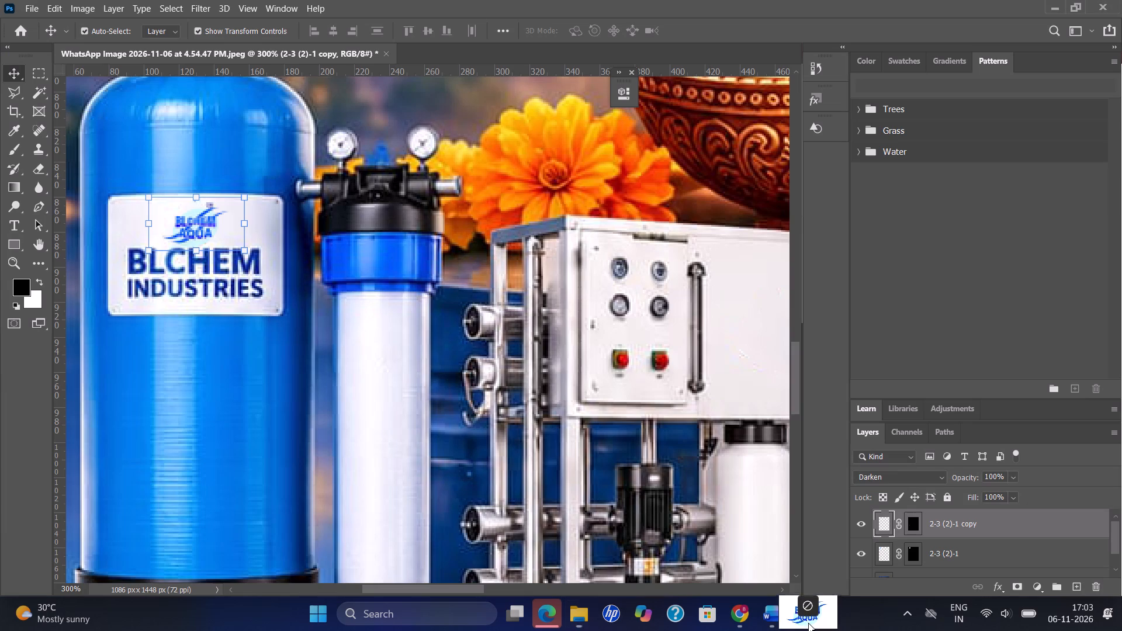
{"action": "left_click_drag", "start_coordinate": [808, 623], "coordinate": [359, 428]}
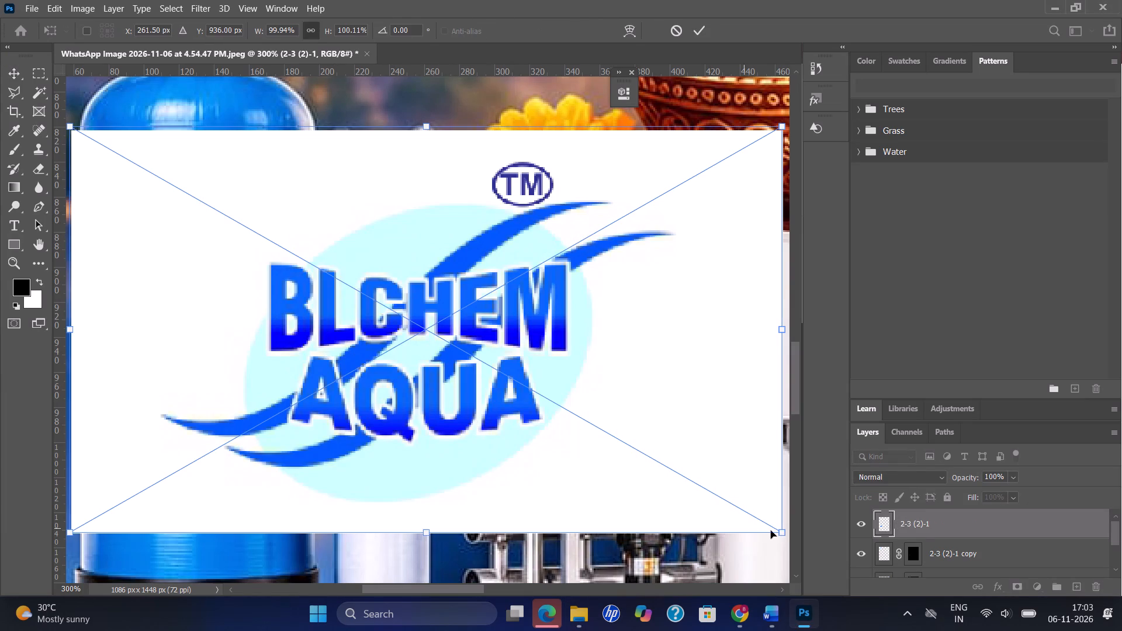
Scale the placed logo down to about 13.8% and position it across the white filter cylinder.
{"action": "left_click_drag", "start_coordinate": [782, 532], "coordinate": [309, 363]}
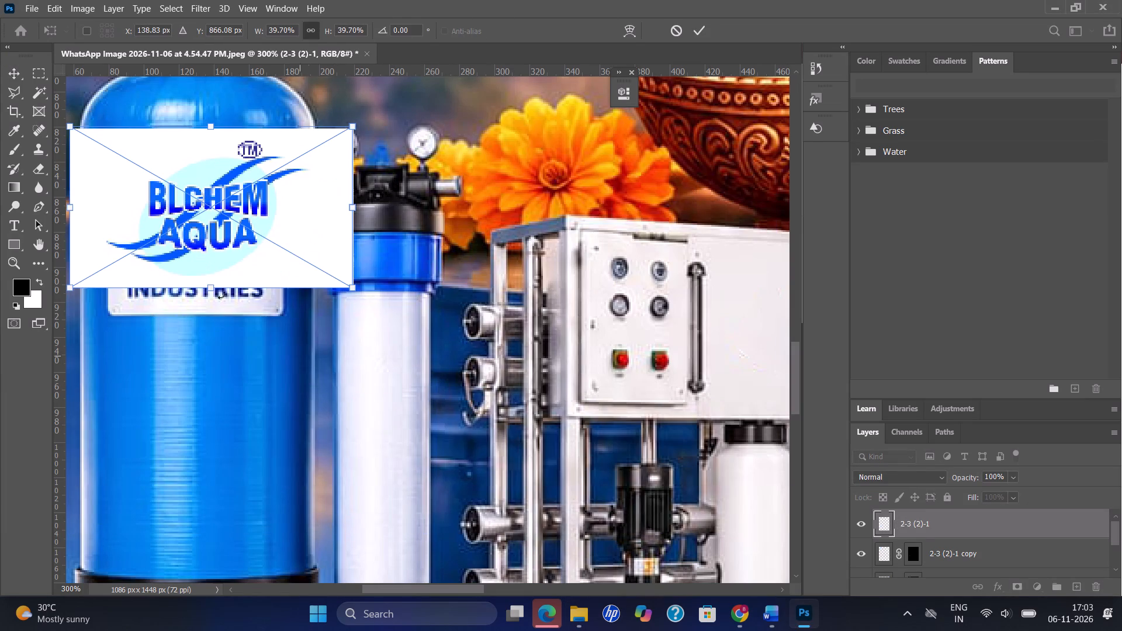
{"action": "left_click_drag", "start_coordinate": [207, 269], "coordinate": [385, 536]}
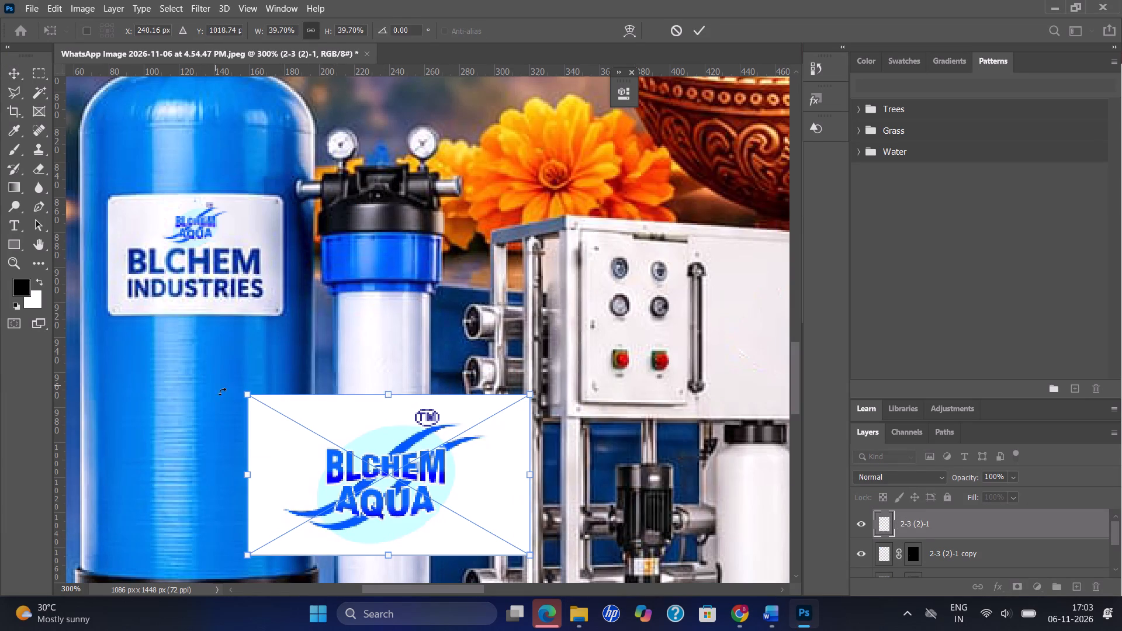
{"action": "left_click_drag", "start_coordinate": [244, 394], "coordinate": [395, 559]}
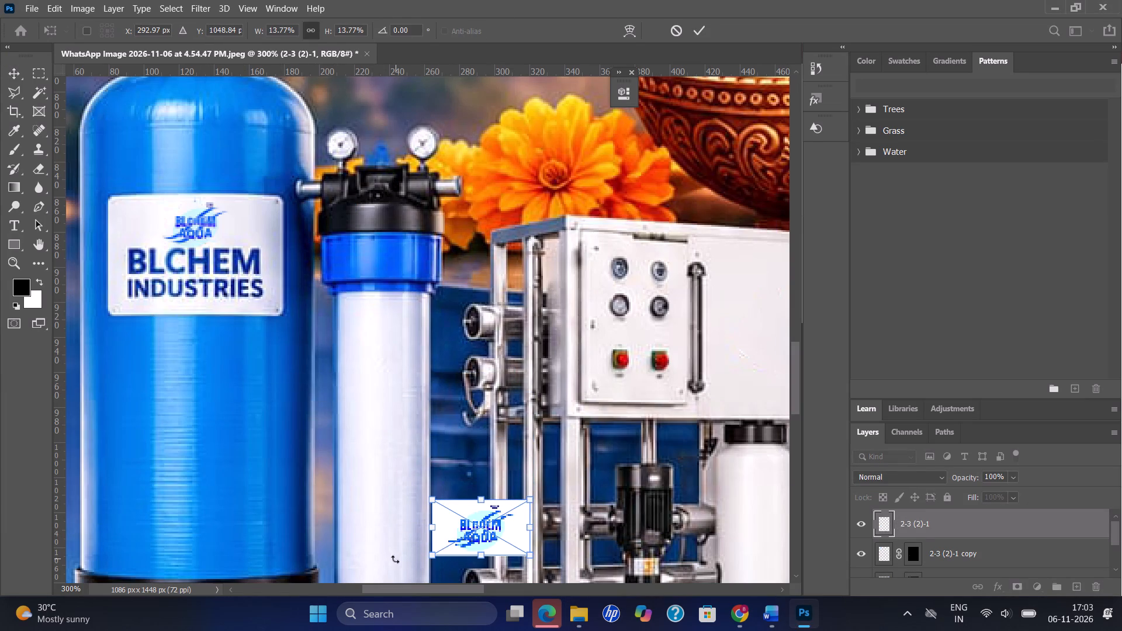
{"action": "left_click_drag", "start_coordinate": [475, 533], "coordinate": [376, 429]}
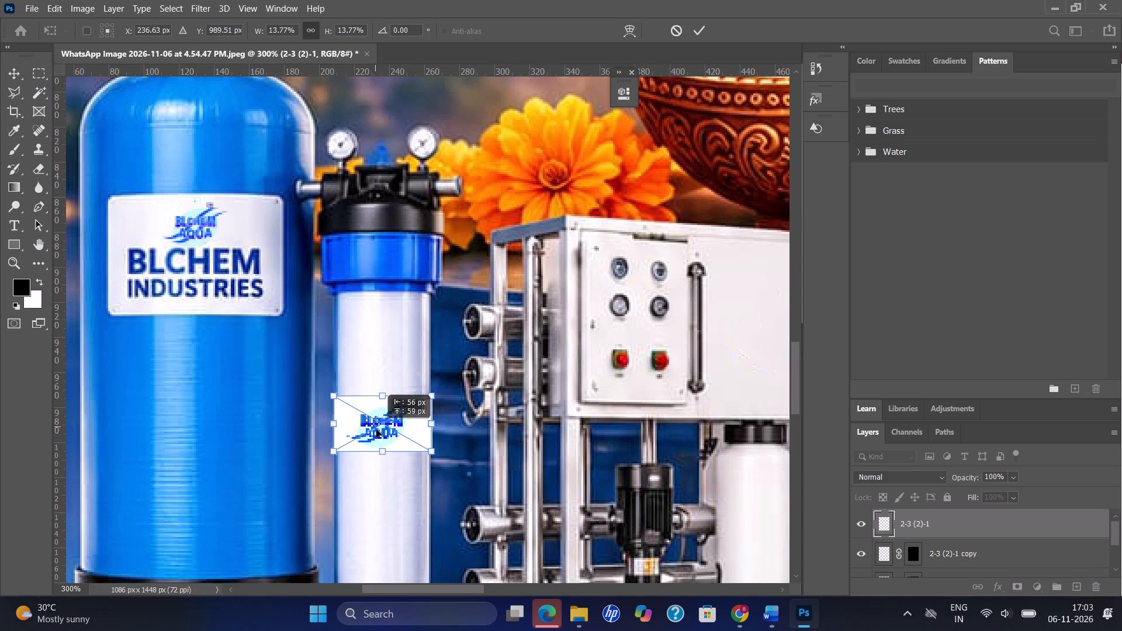
{"action": "left_click_drag", "start_coordinate": [376, 429], "coordinate": [376, 431]}
{"action": "key", "text": "Return"}
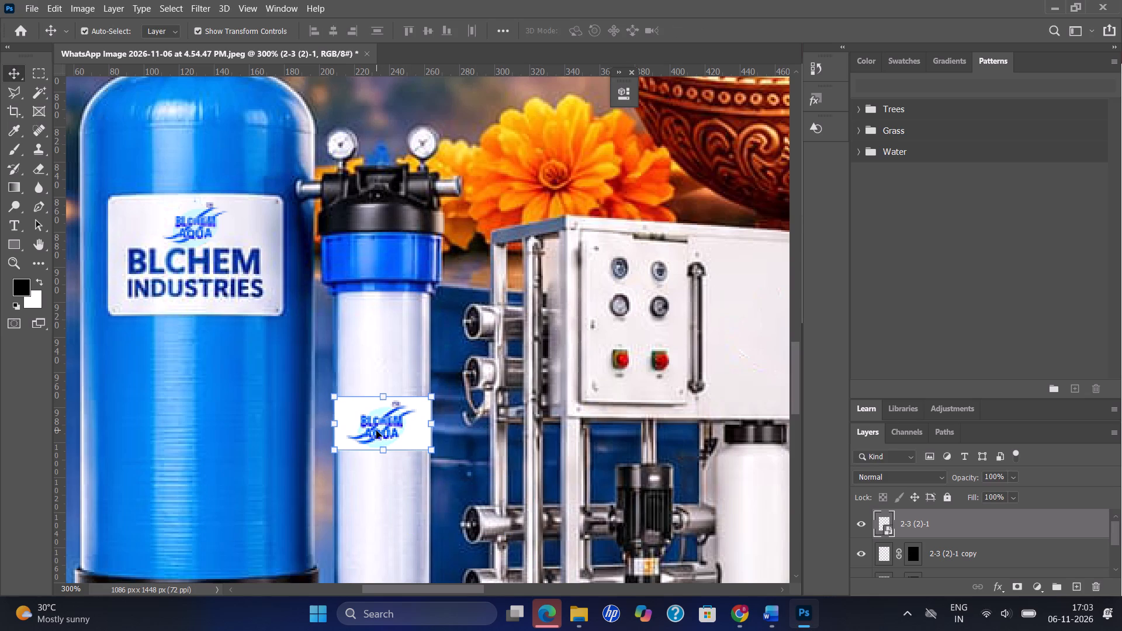
Move the logo slightly higher on the white filter cylinder, to about X 208 px, Y 961 px.
{"action": "key", "text": "ctrl+minus"}
{"action": "key", "text": "ctrl+alt+minus"}
{"action": "key", "text": "ctrl+minus"}
{"action": "key", "text": "ctrl+minus"}
{"action": "key", "text": "ctrl+minus"}
{"action": "key", "text": "ctrl+minus"}
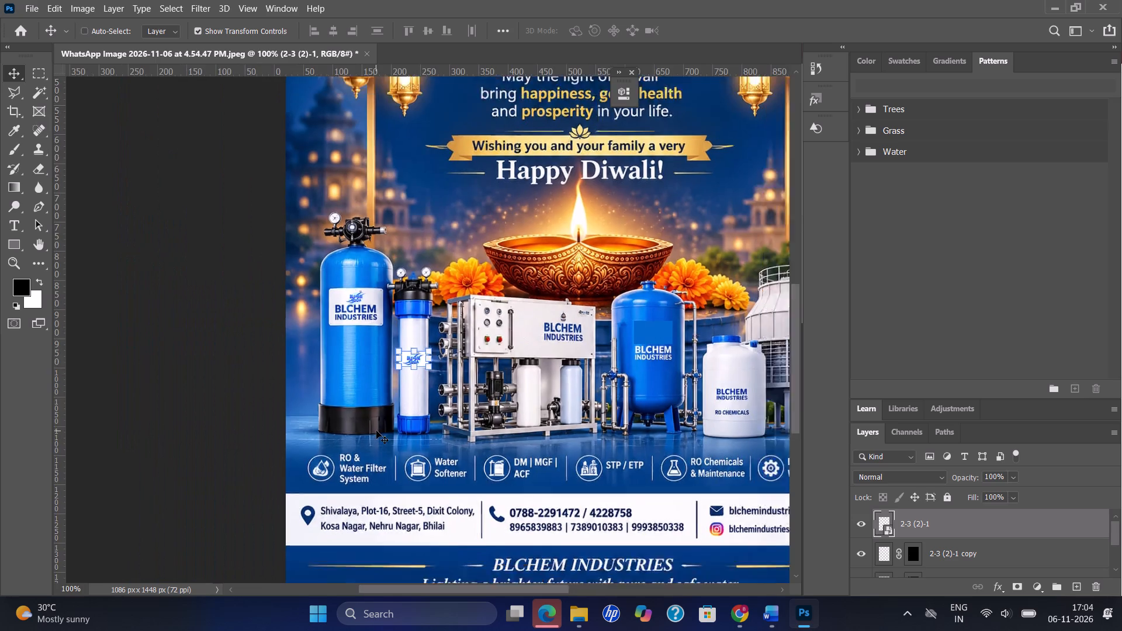
{"action": "key", "text": "ctrl+equal"}
{"action": "key", "text": "ctrl+equal"}
{"action": "key", "text": "ctrl+equal"}
{"action": "key", "text": "ctrl+equal"}
{"action": "key", "text": "ctrl+equal"}
{"action": "key", "text": "ctrl+equal"}
{"action": "key", "text": "ctrl+equal"}
{"action": "key", "text": "ctrl+equal"}
{"action": "key", "text": "ctrl+equal"}
{"action": "key", "text": "ctrl+equal"}
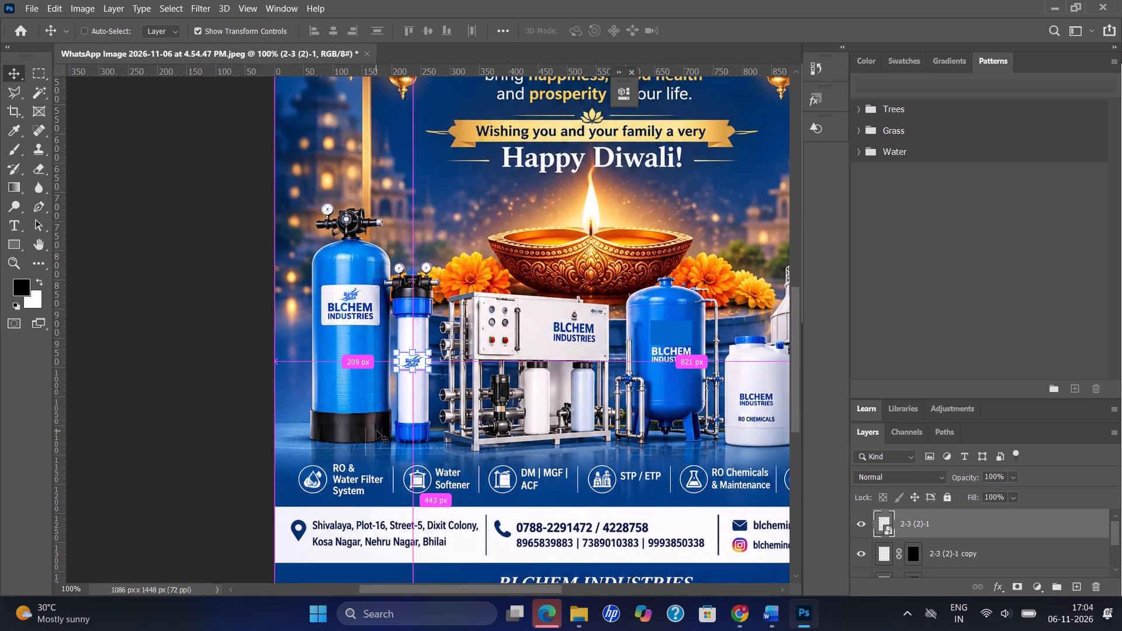
{"action": "key", "text": "ctrl+equal"}
{"action": "key", "text": "ctrl+equal"}
{"action": "key", "text": "ctrl+equal"}
{"action": "key", "text": "ctrl+equal"}
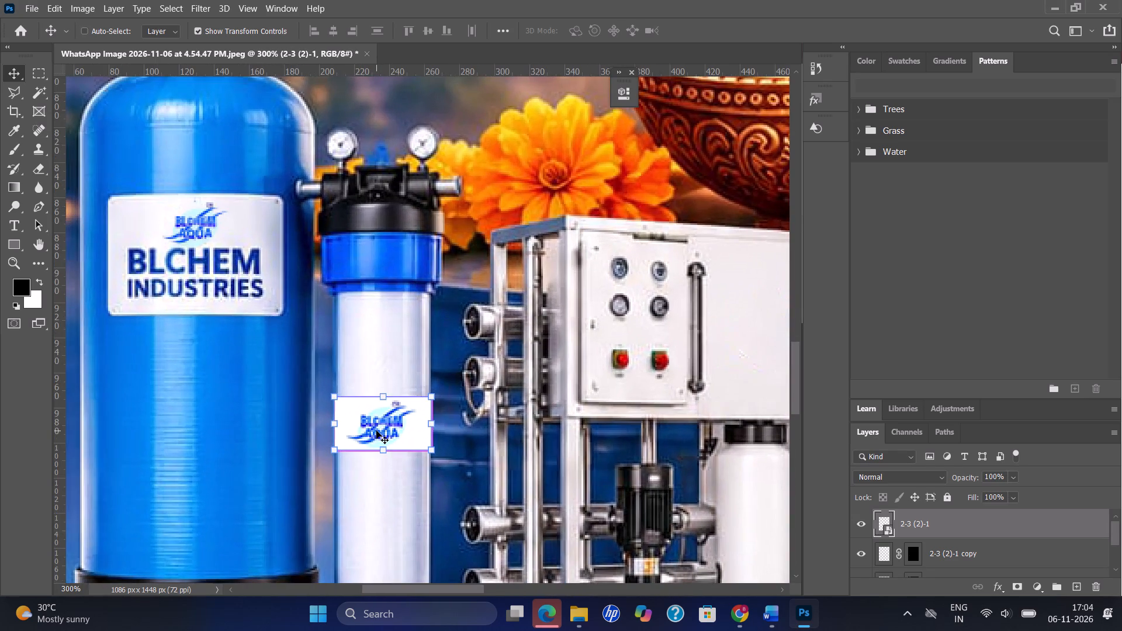
{"action": "key", "text": "ctrl+equal"}
{"action": "key", "text": "equal"}
{"action": "left_click_drag", "start_coordinate": [381, 434], "coordinate": [380, 411]}
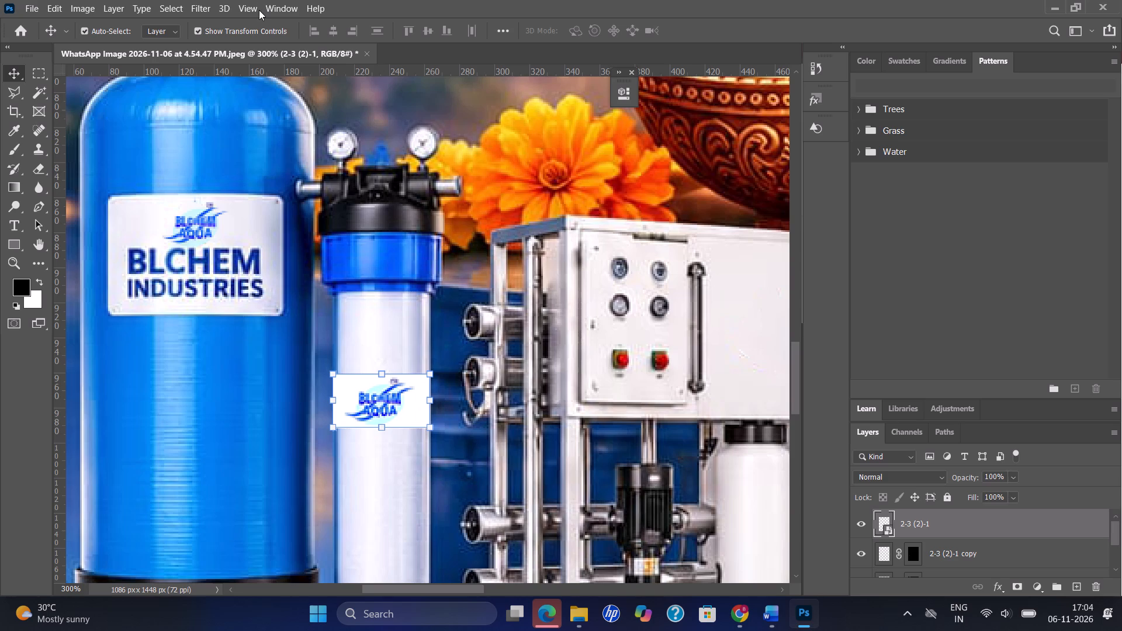
Show the properties of the filter cylinder's logo smart object.
{"action": "left_click", "coordinate": [278, 2]}
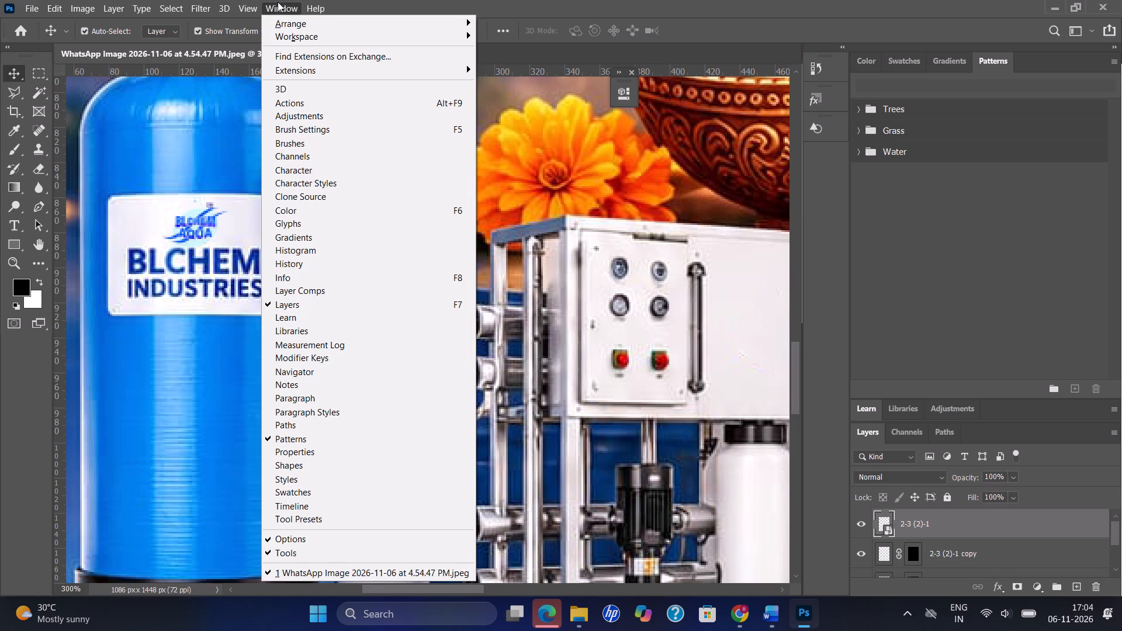
{"action": "left_click", "coordinate": [314, 451]}
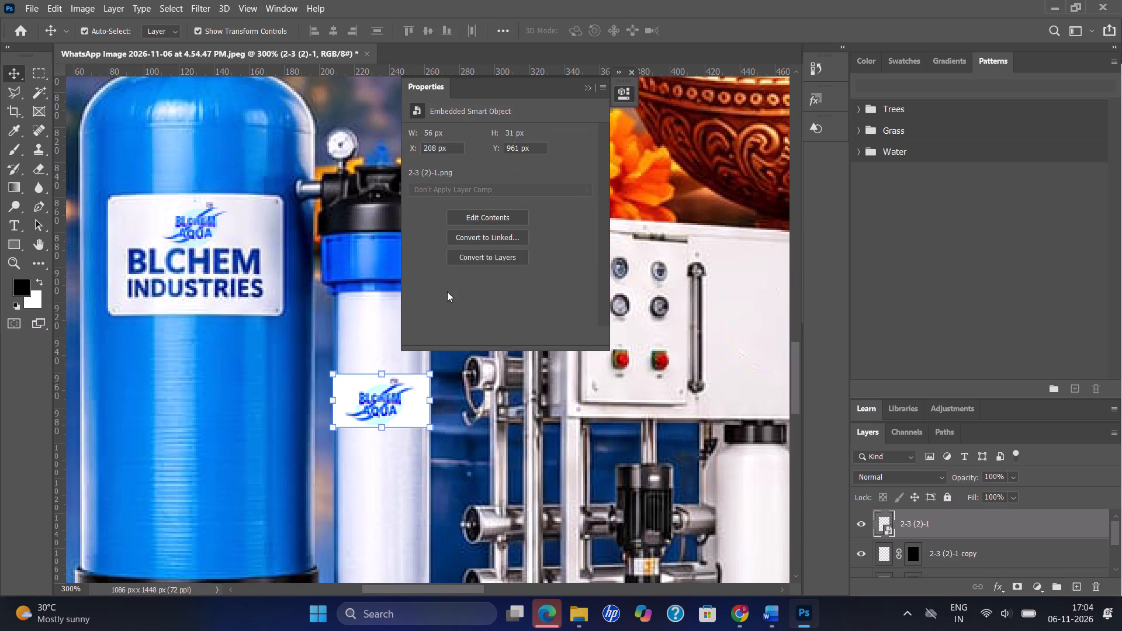
{"action": "left_click", "coordinate": [666, 164]}
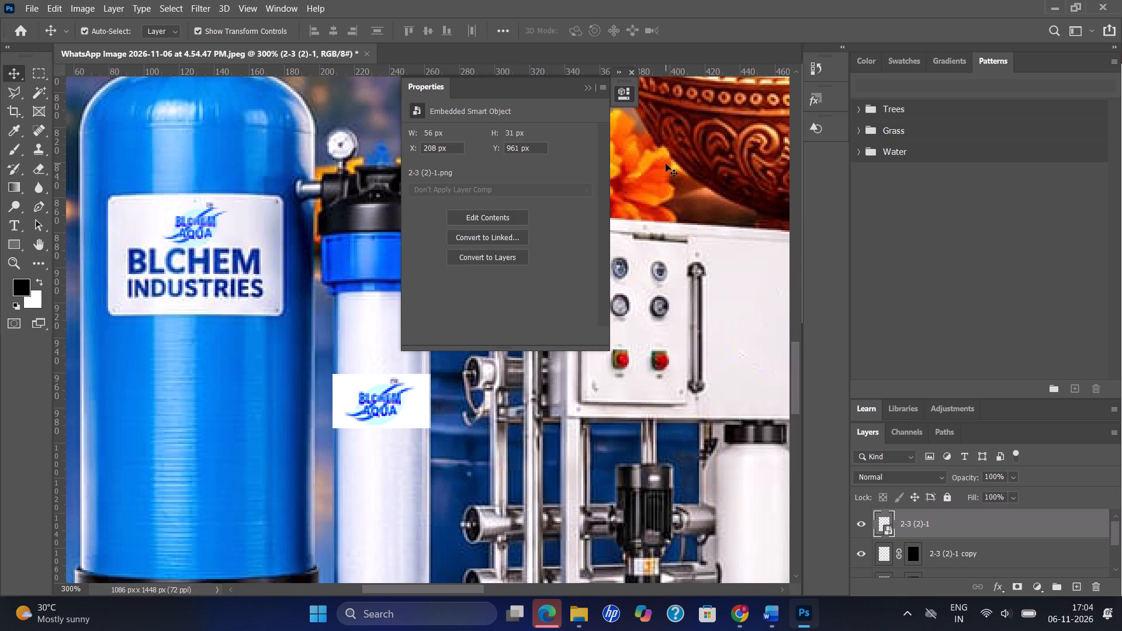
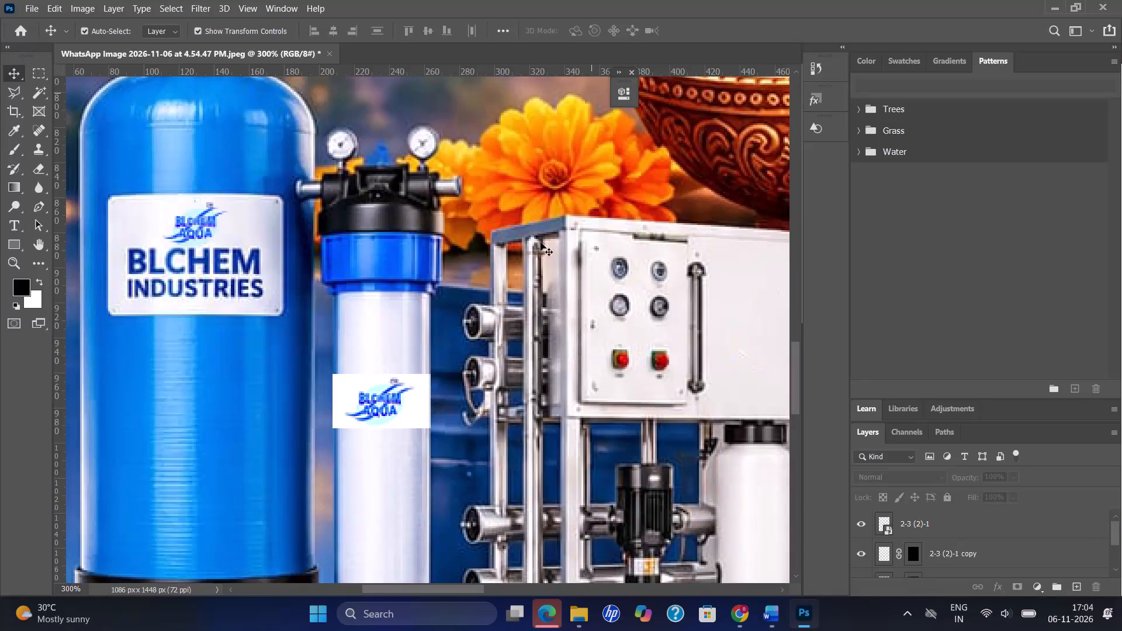
Quit Photoshop and discard the unsaved changes to the WhatsApp Image poster document.
{"action": "key", "text": "ctrl+s"}
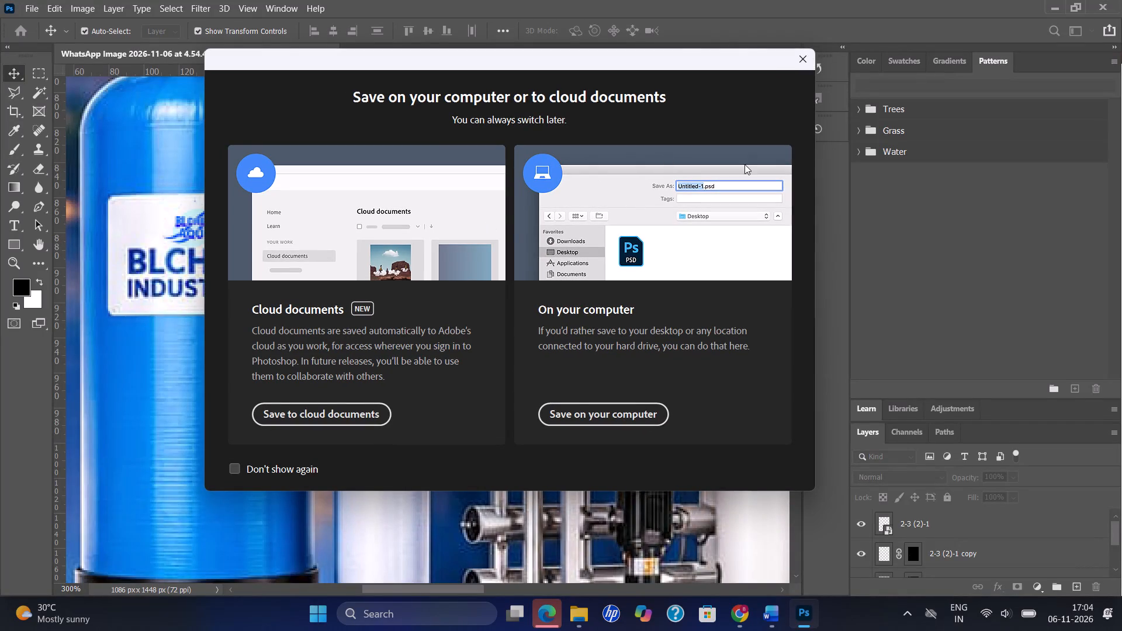
{"action": "left_click", "coordinate": [804, 53]}
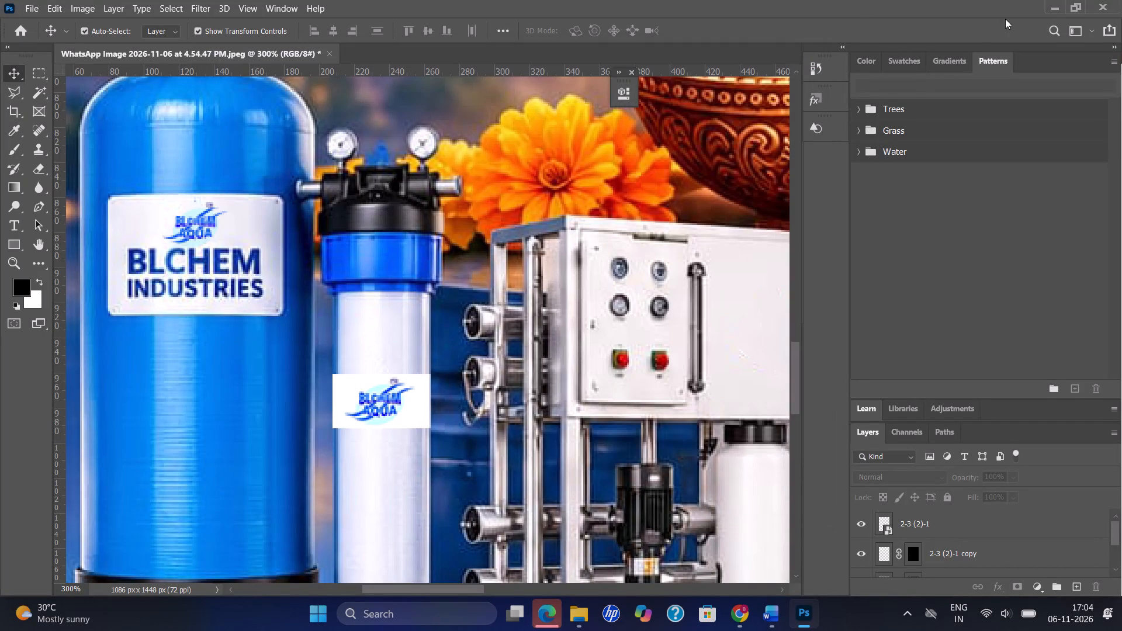
{"action": "left_click", "coordinate": [1103, 4]}
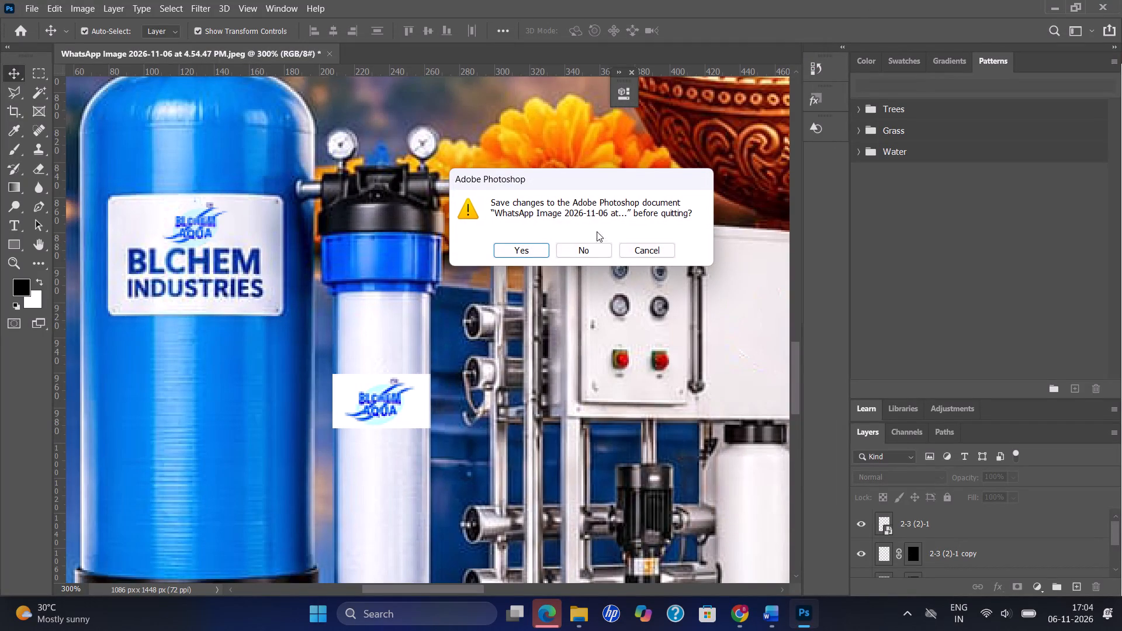
{"action": "left_click", "coordinate": [576, 255]}
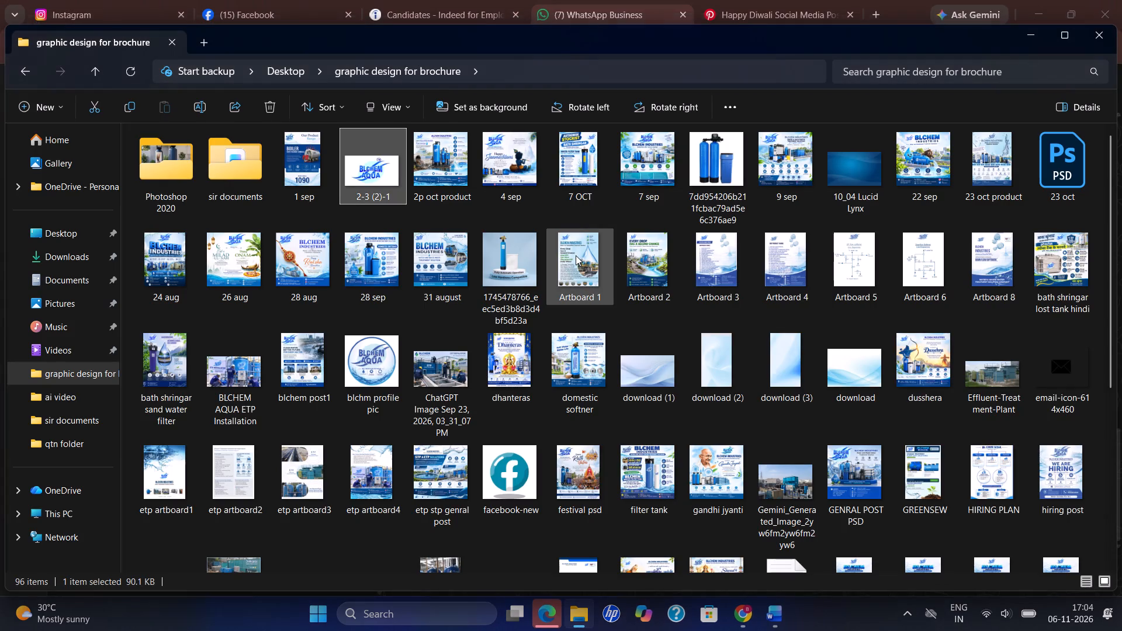